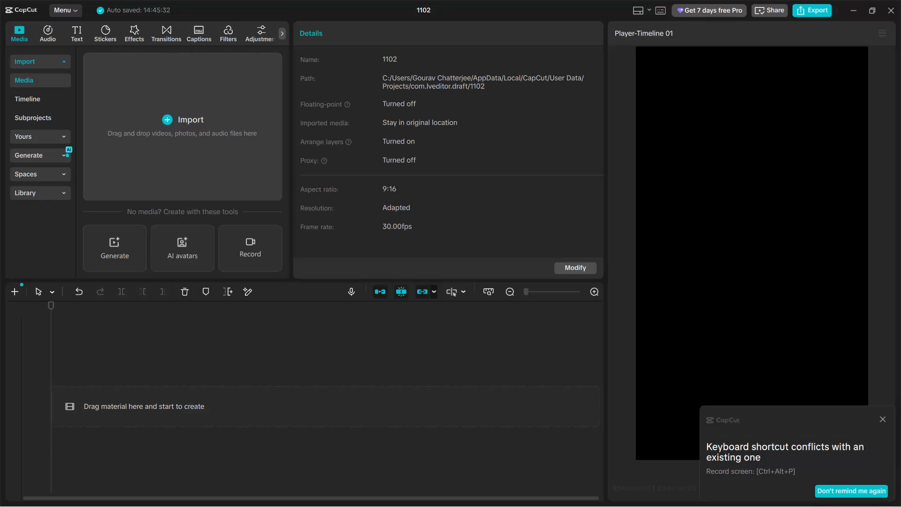
Dismiss the keyboard shortcut conflict notification.
left_click(883, 423)
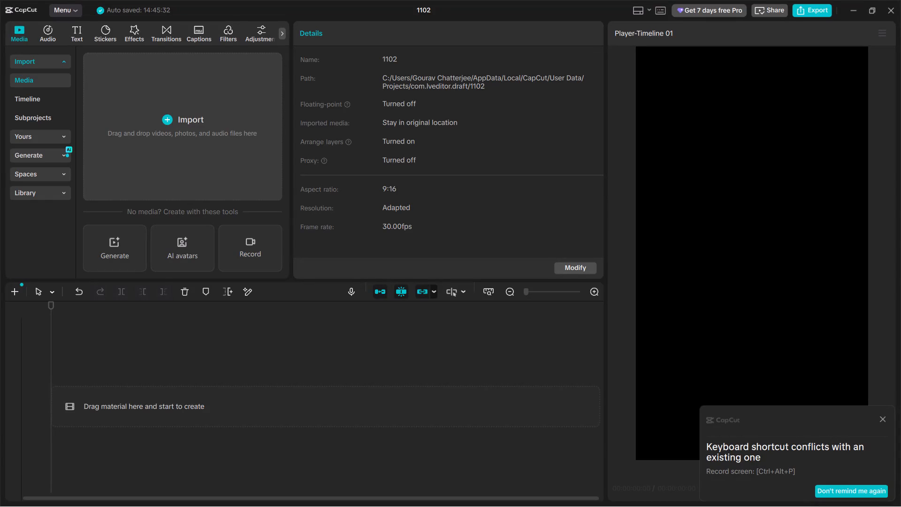
left_click(883, 415)
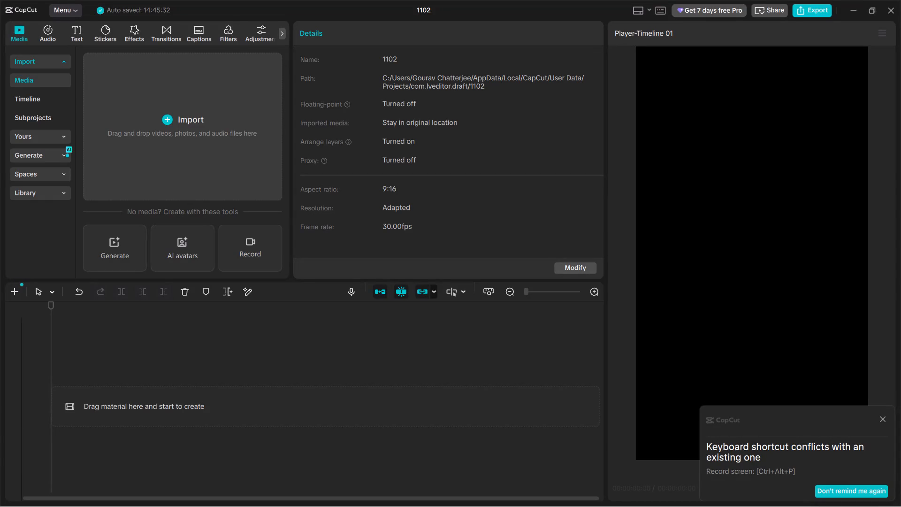
left_click(883, 415)
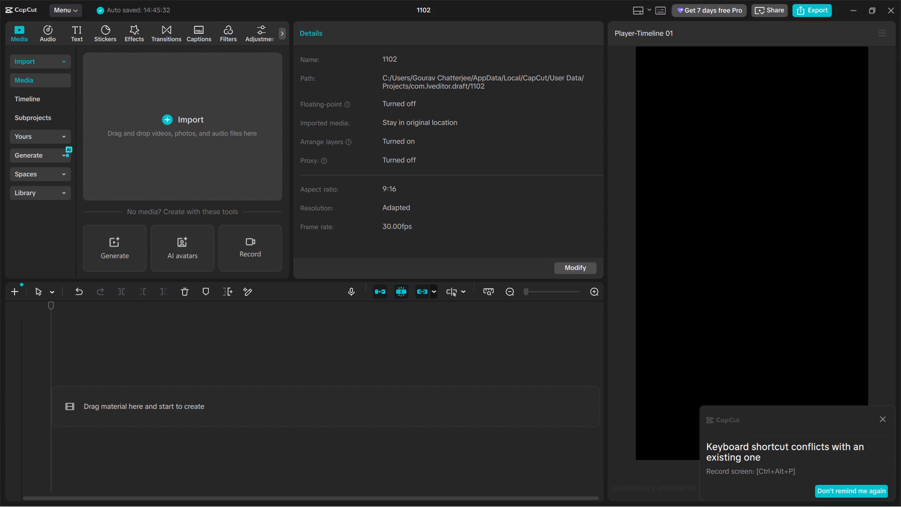
left_click(879, 417)
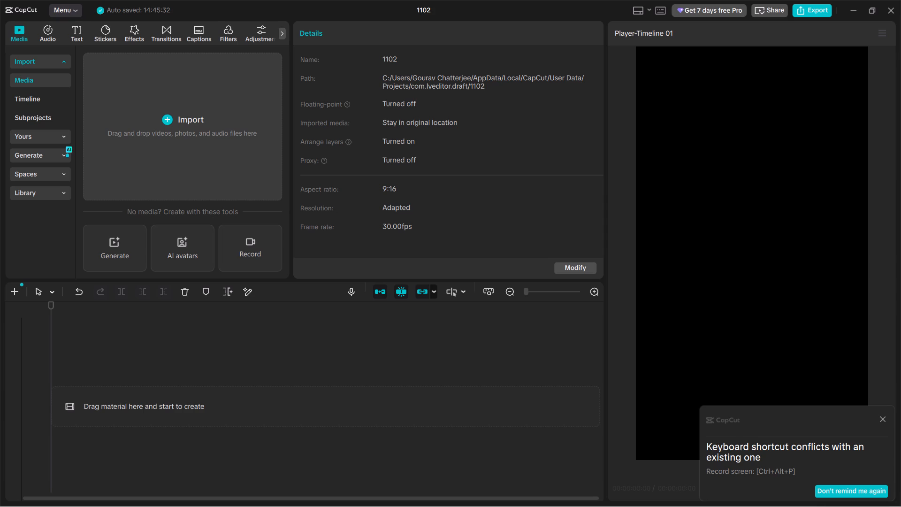
left_click(882, 420)
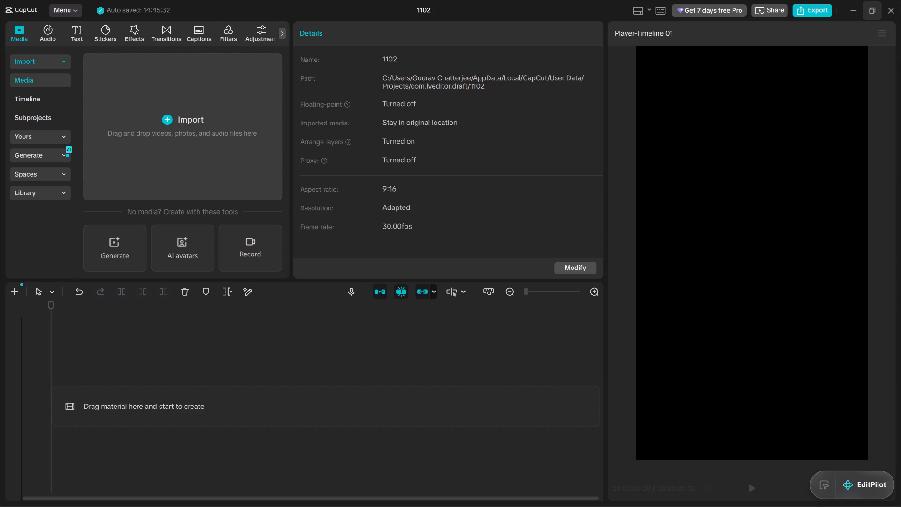
Import the six videos DSC_0489 through DSC_0494 from the Album Demo folder on the D: drive.
left_click(182, 78)
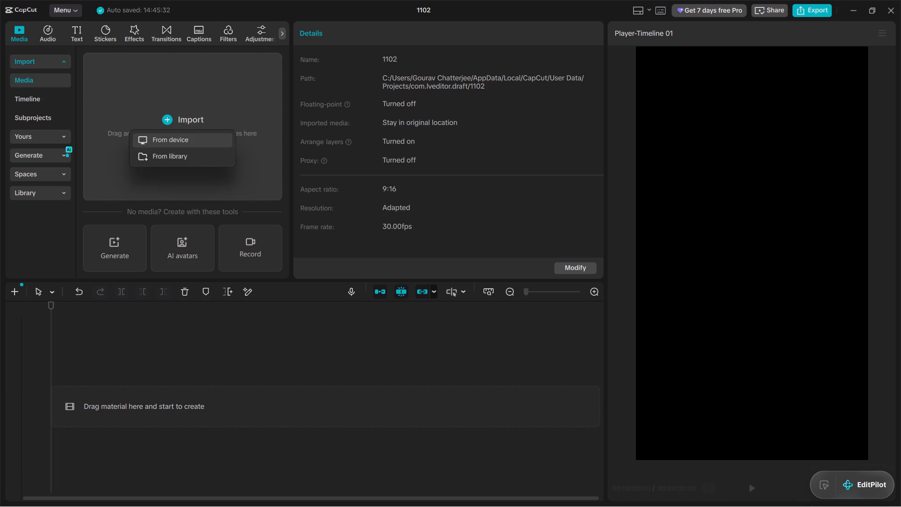
left_click(191, 147)
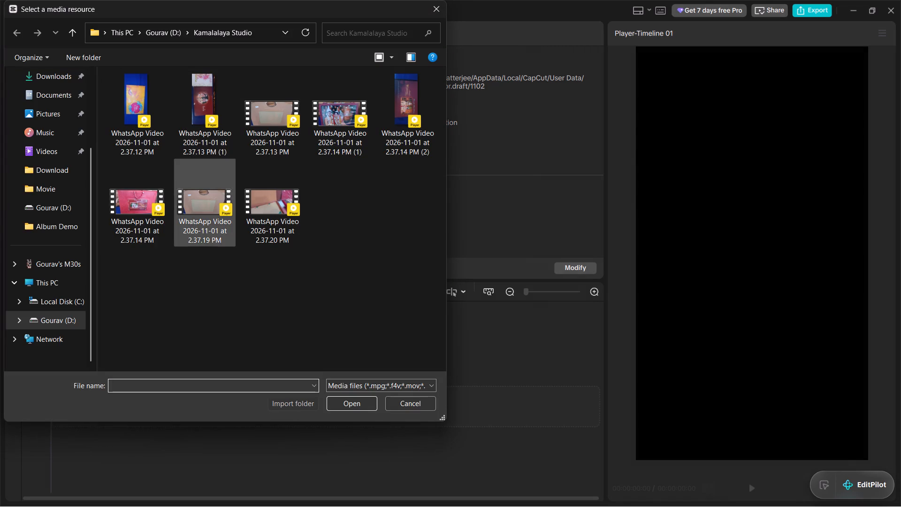
left_click(50, 324)
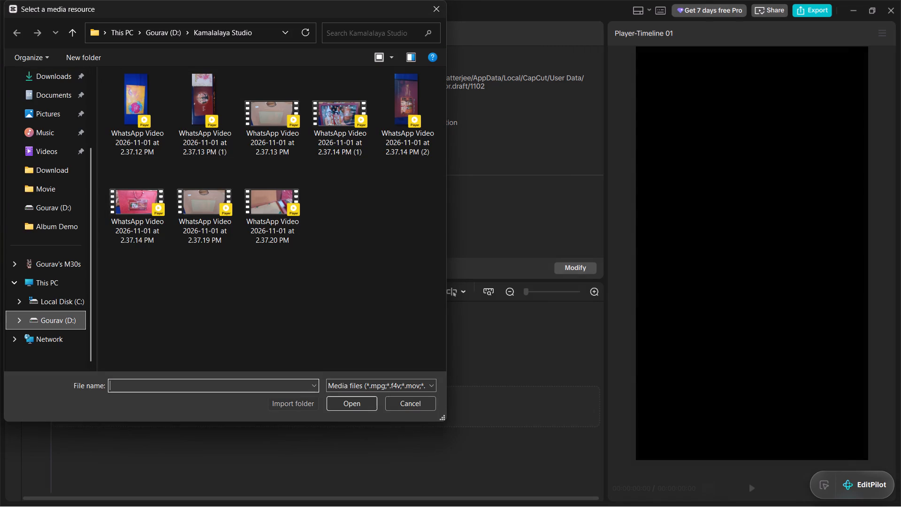
left_click(60, 317)
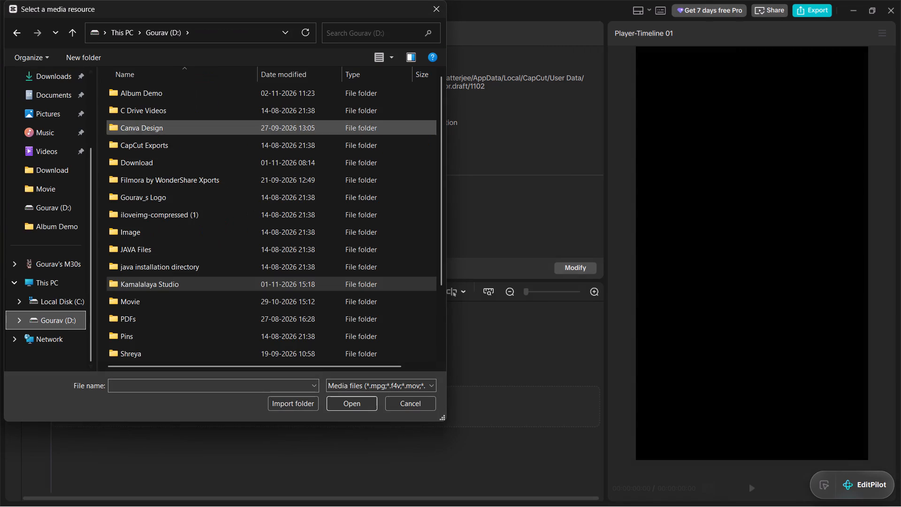
double_click(168, 93)
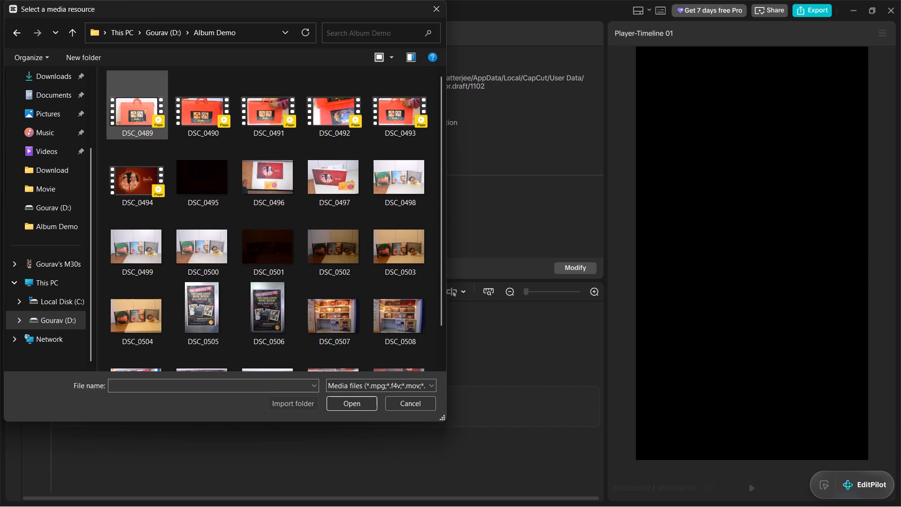
left_click_drag(102, 70, 134, 173)
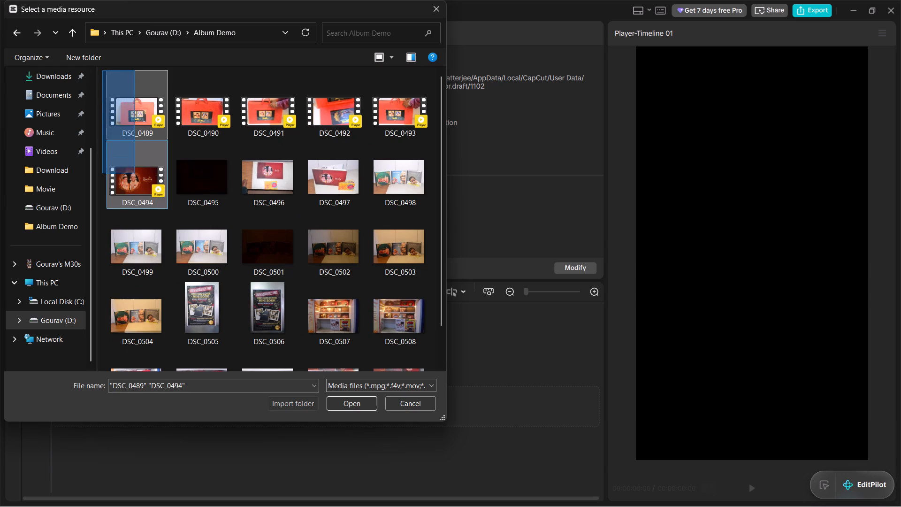
left_click_drag(134, 173, 393, 120)
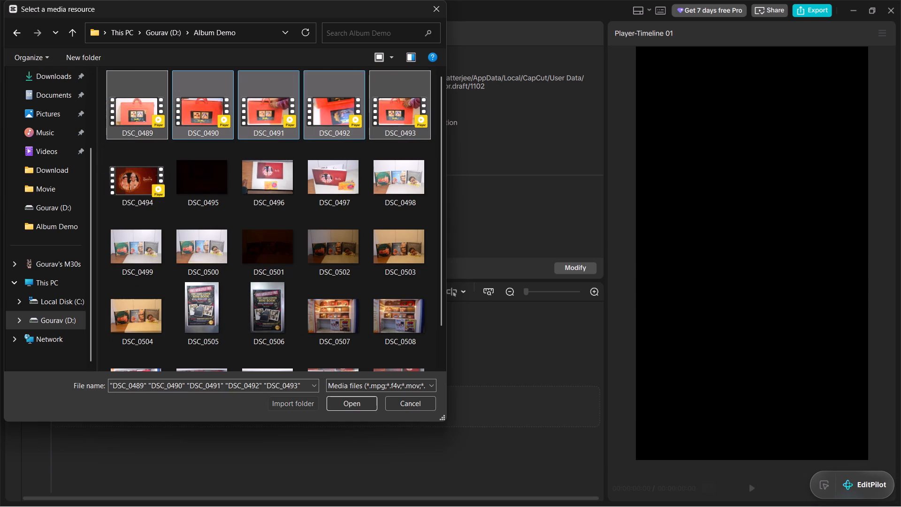
left_click(107, 189, "ctrl")
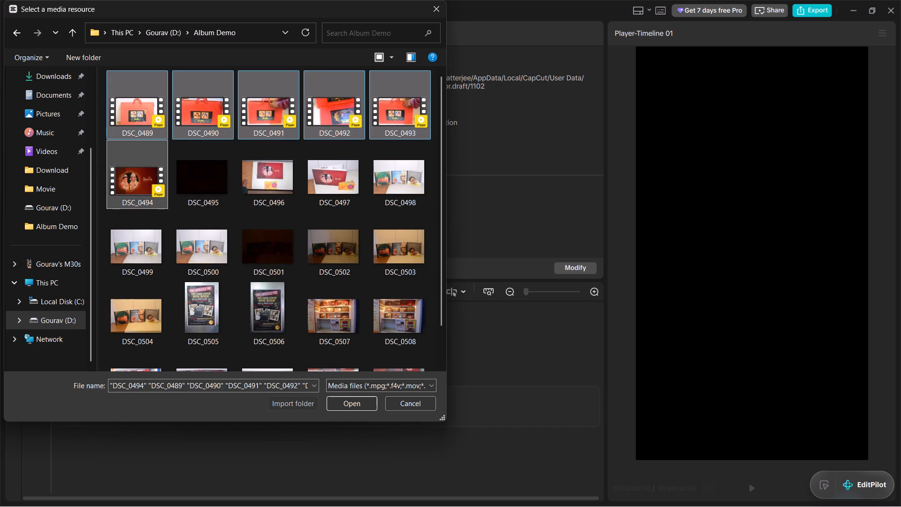
left_click_drag(345, 406, 344, 401)
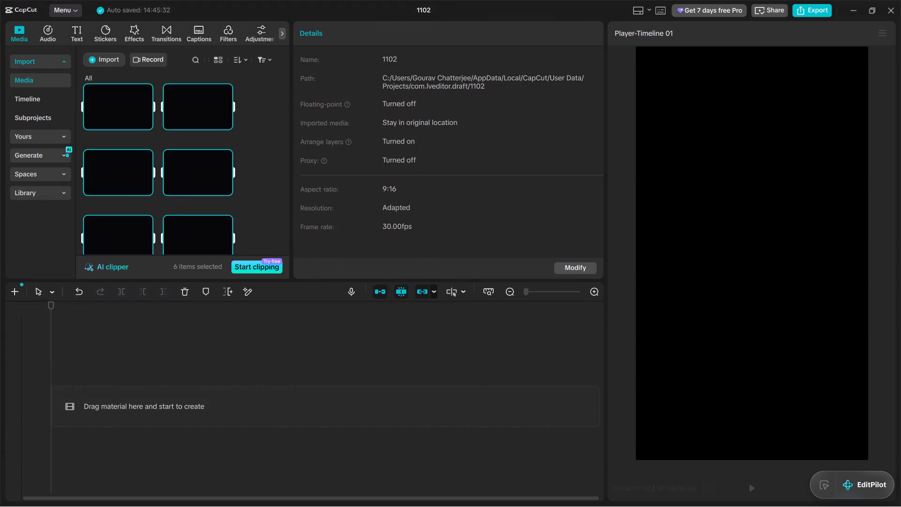
left_click(255, 186)
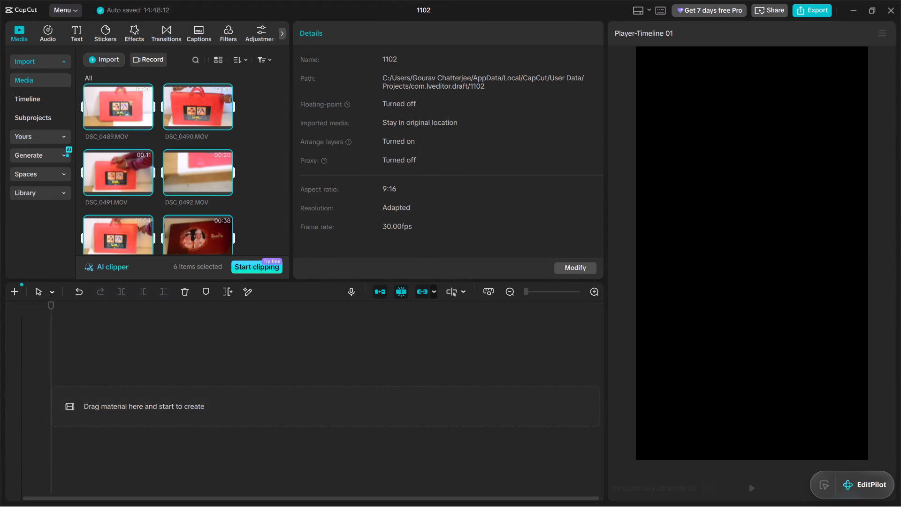
scroll(255, 186, "down", 2)
scroll(253, 195, "up", 4)
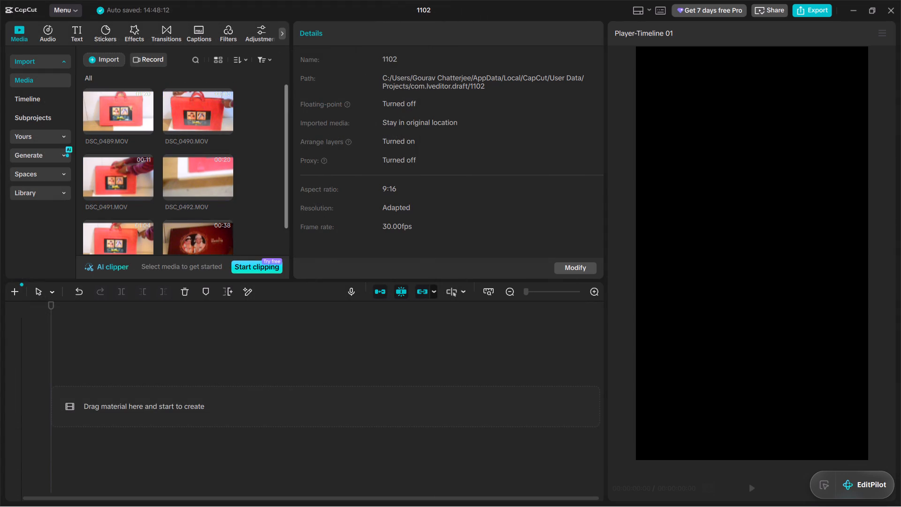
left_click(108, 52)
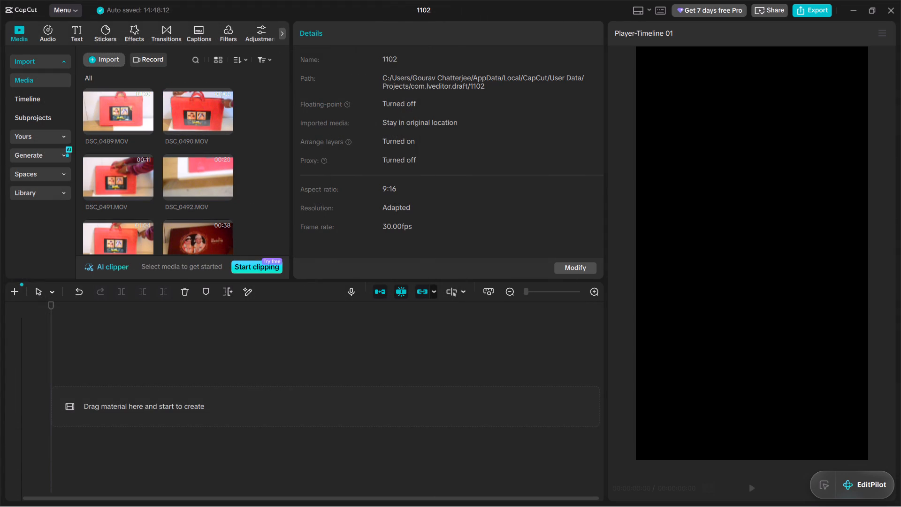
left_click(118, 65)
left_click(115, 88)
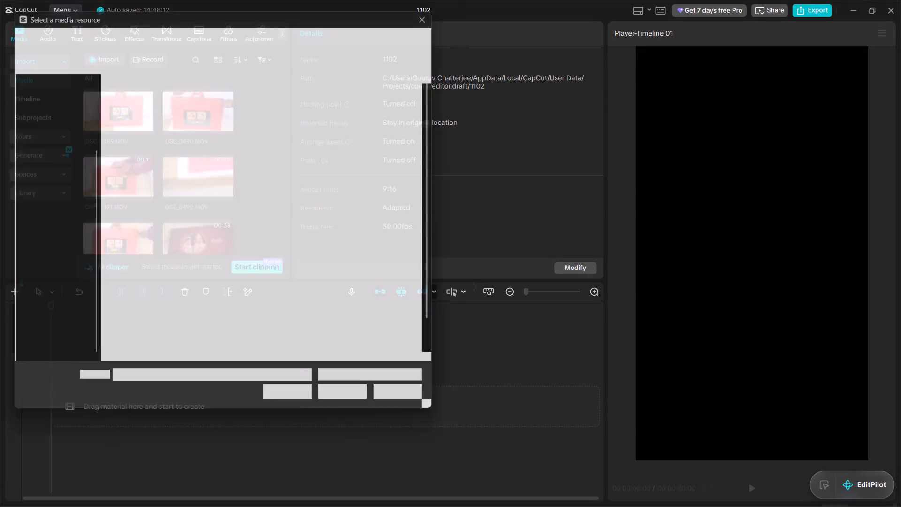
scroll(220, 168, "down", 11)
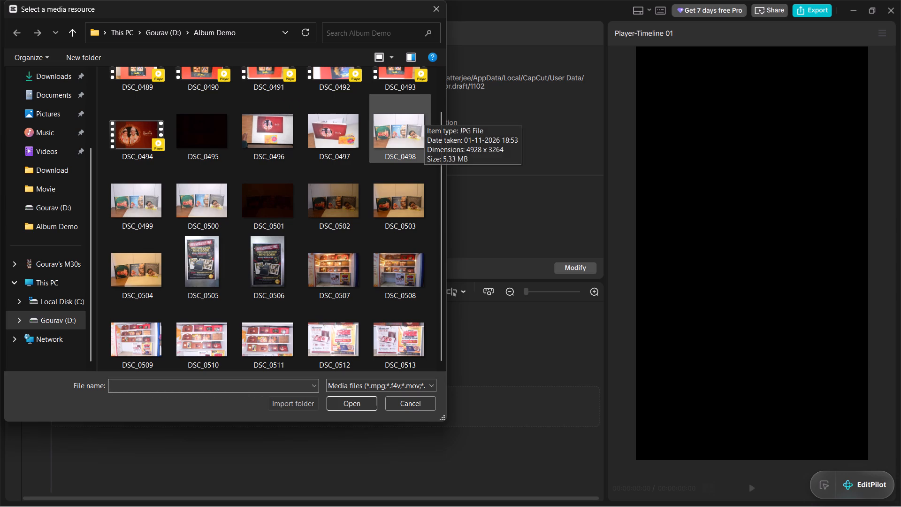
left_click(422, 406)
Delete the DSC_0494.MOV clip from the project's imported media.
scroll(231, 180, "down", 5)
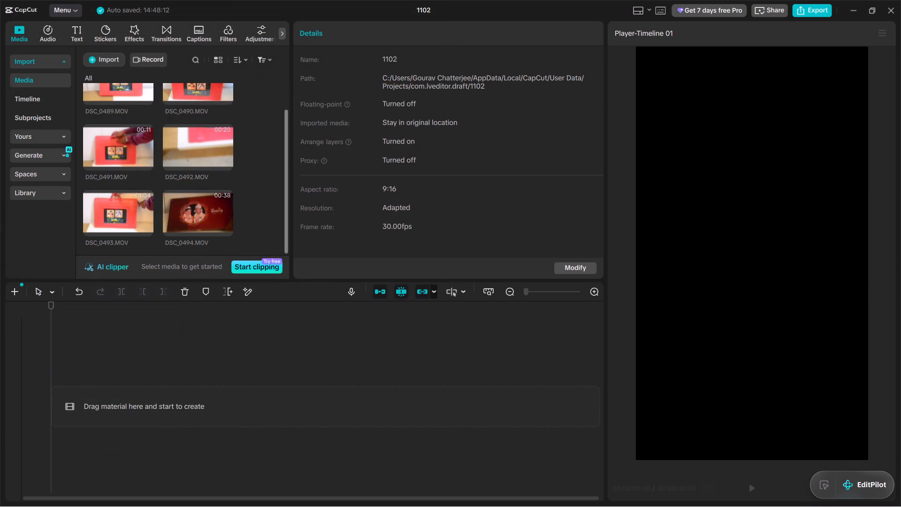
right_click(214, 209)
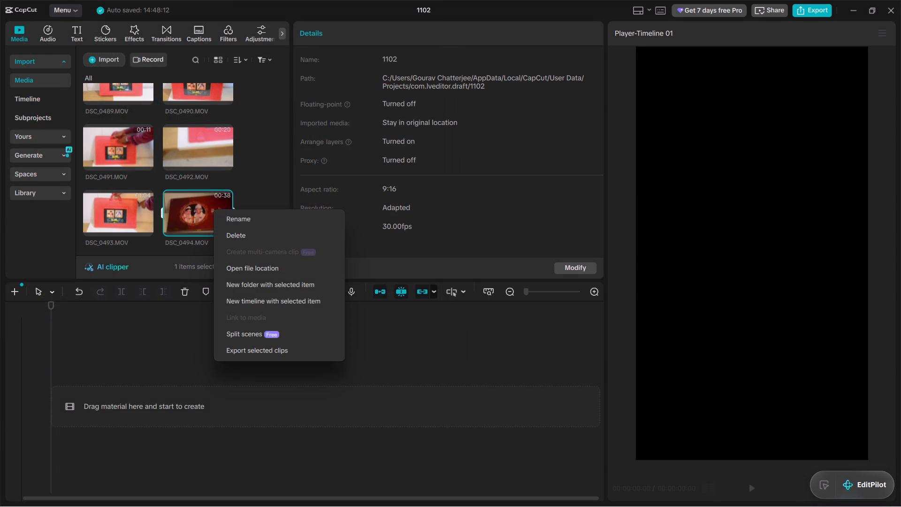
left_click(244, 238)
scroll(234, 171, "up", 4)
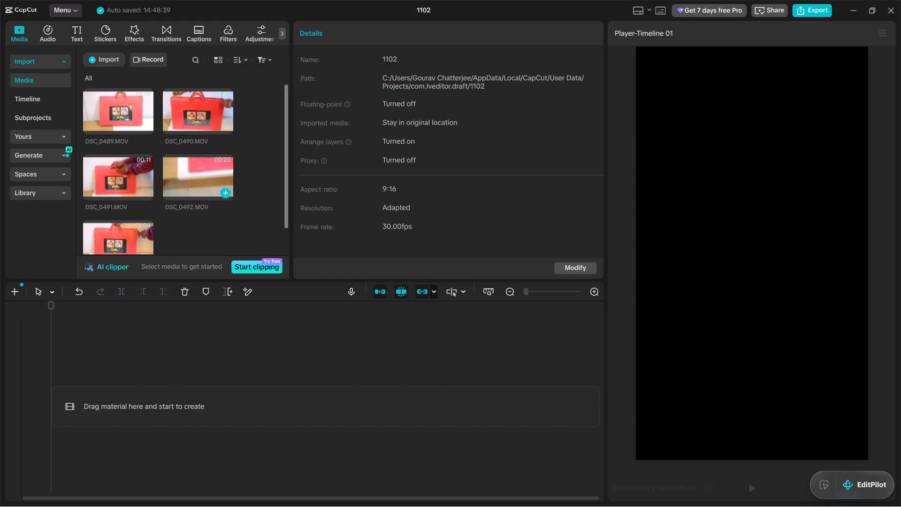
left_click(252, 200)
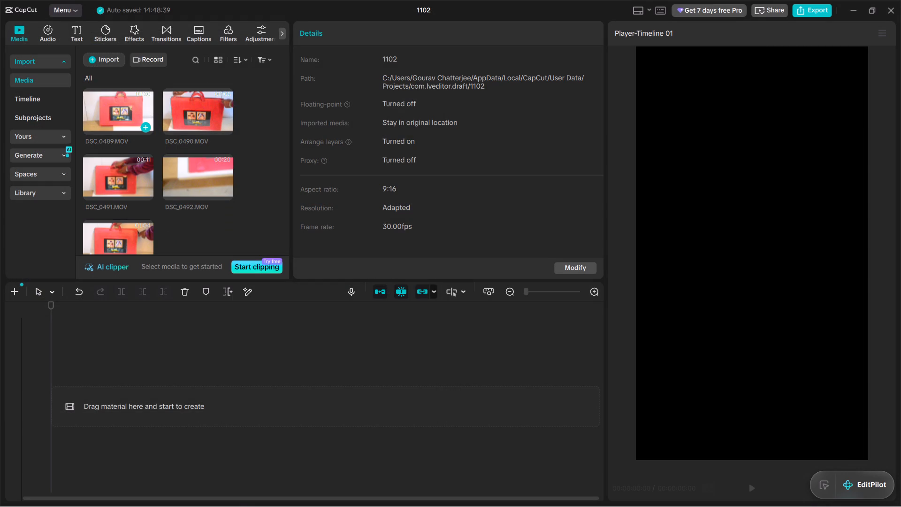
Add the DSC_0489.MOV clip to the start of the empty timeline.
left_click_drag(133, 105, 121, 390)
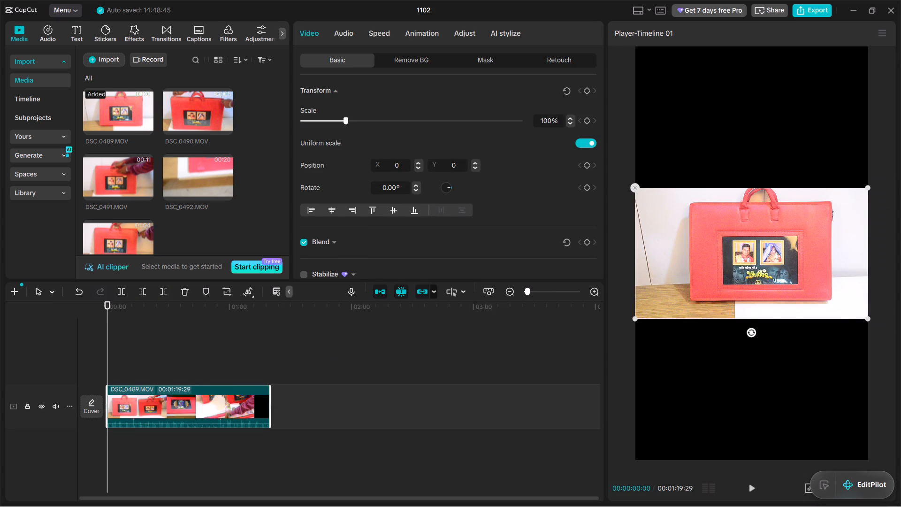
left_click(726, 432)
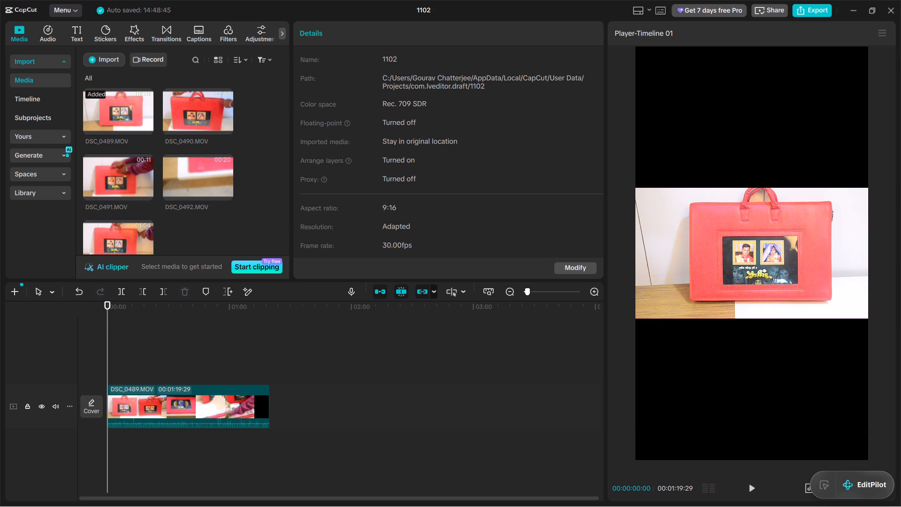
Play the timeline from the beginning and mute the main video track.
left_click(750, 488)
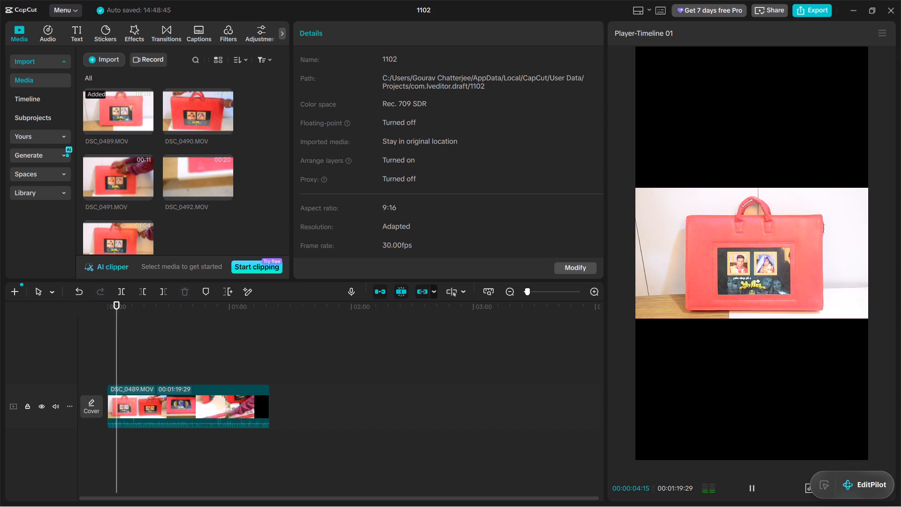
left_click(52, 407)
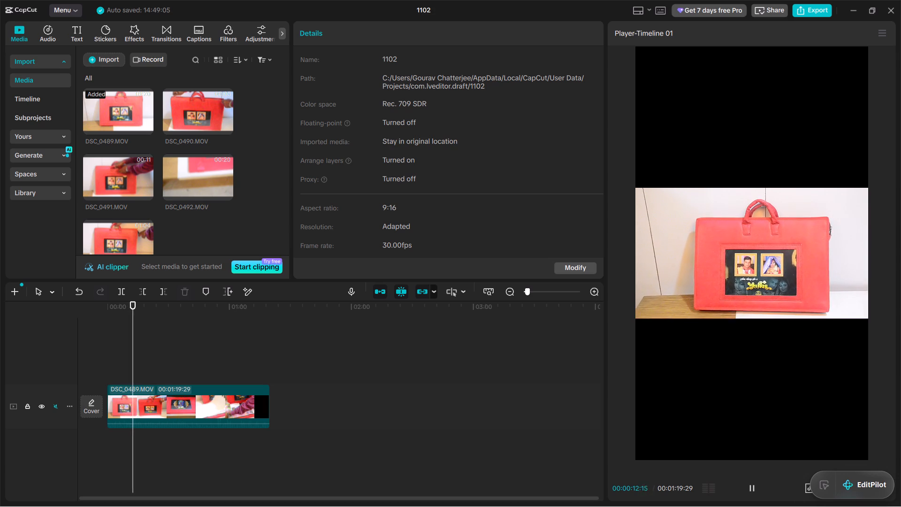
Review the DSC_0489.MOV footage on the timeline through to its end, speeding playback up to x8.
key("l")
key("l")
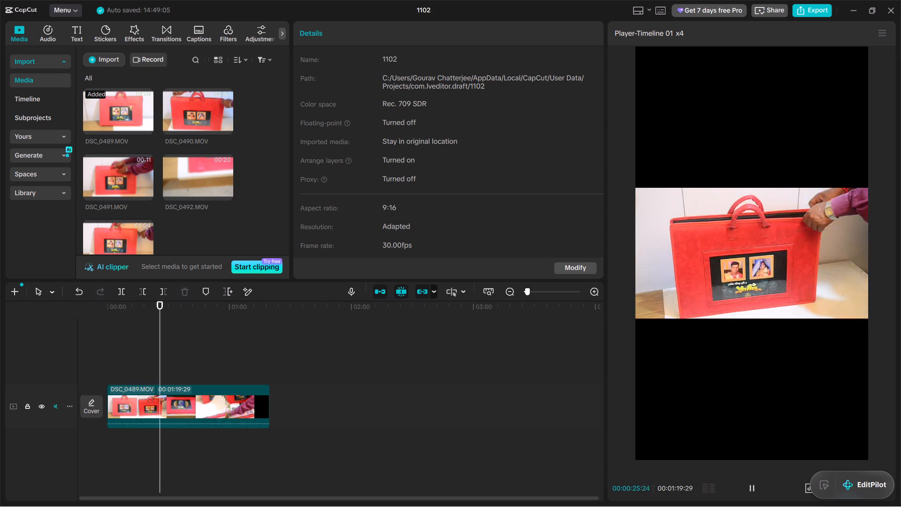
left_click(751, 498)
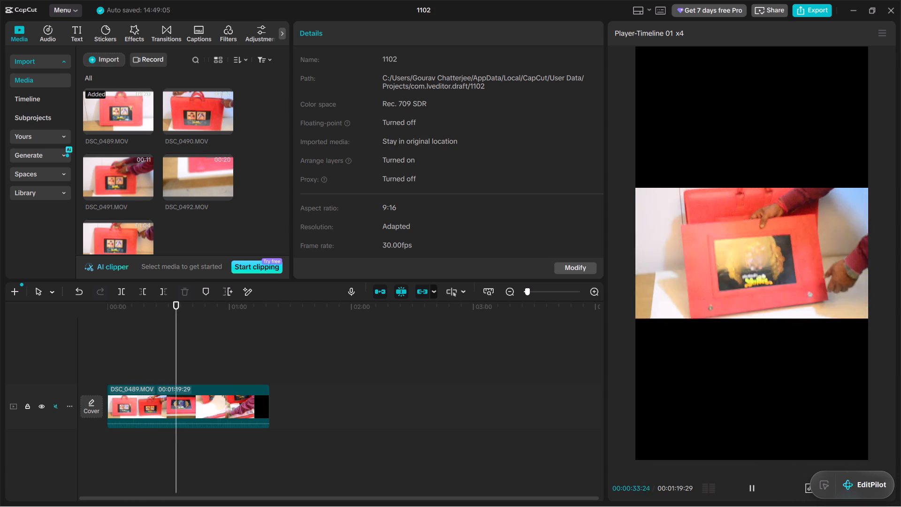
left_click(753, 489)
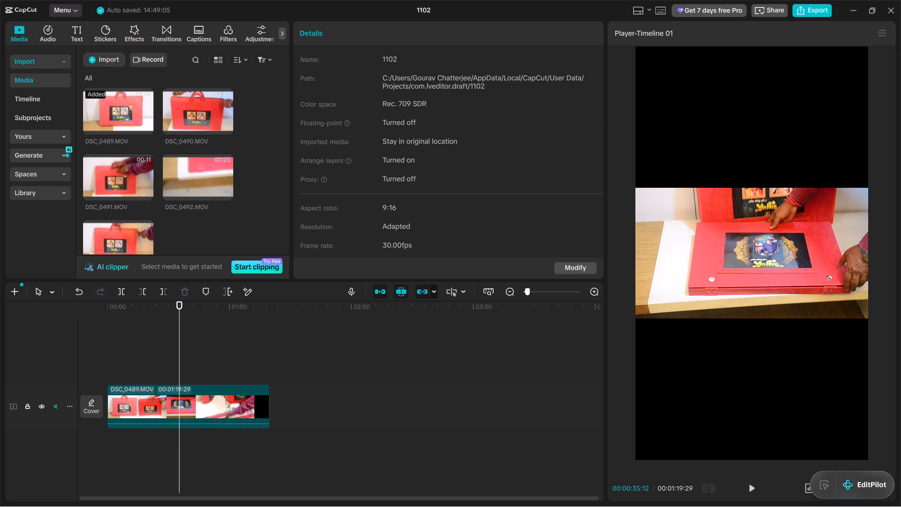
left_click(750, 490)
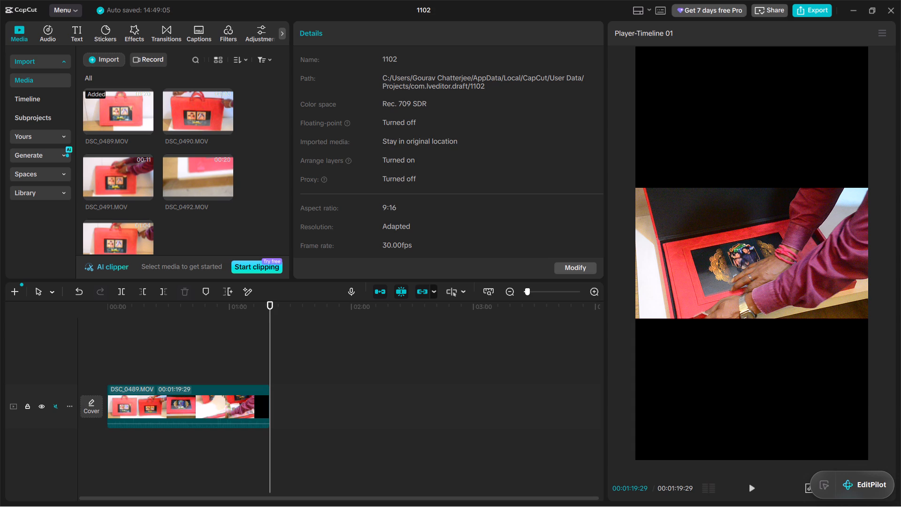
left_click(756, 483)
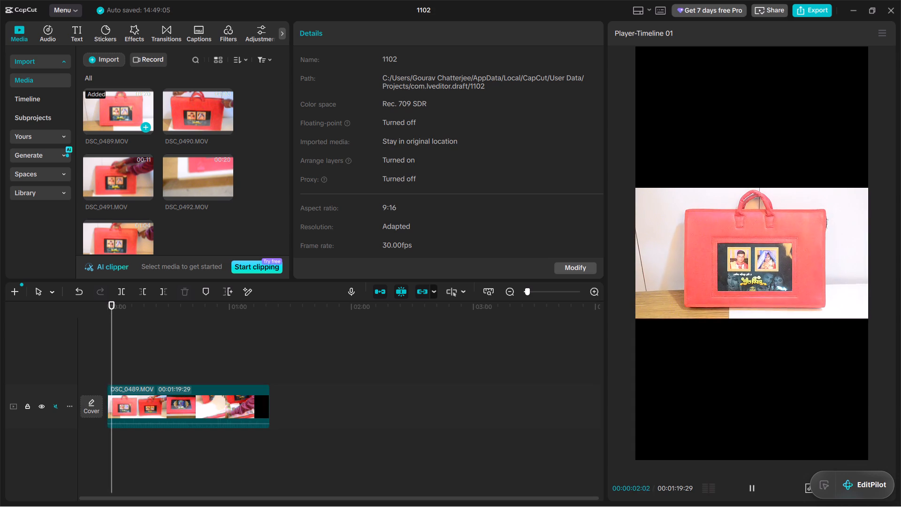
type("lll")
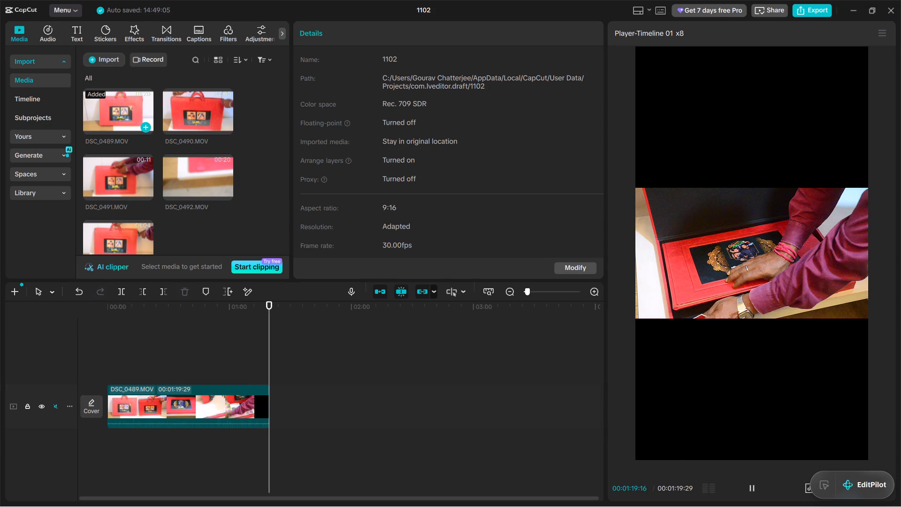
left_click(239, 147)
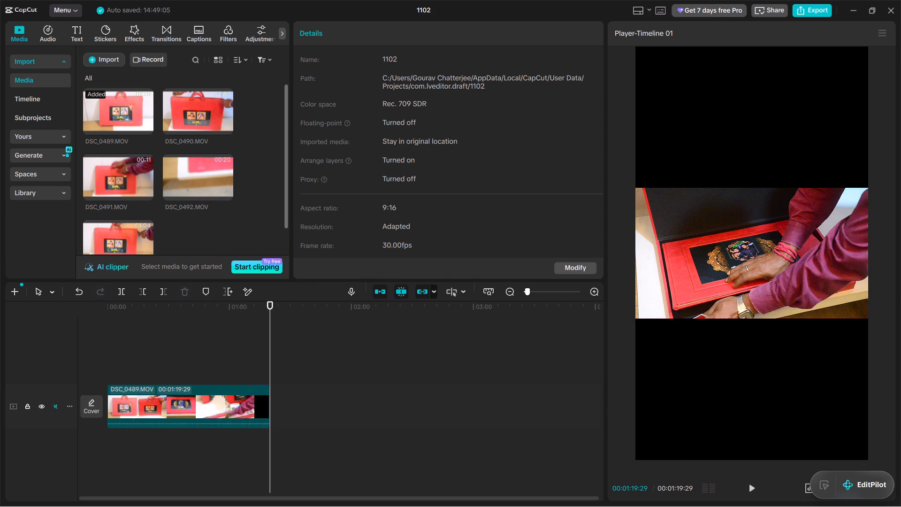
Preview the DSC_0490.MOV and DSC_0491.MOV clips and delete both from the project's imported media.
left_click(184, 118)
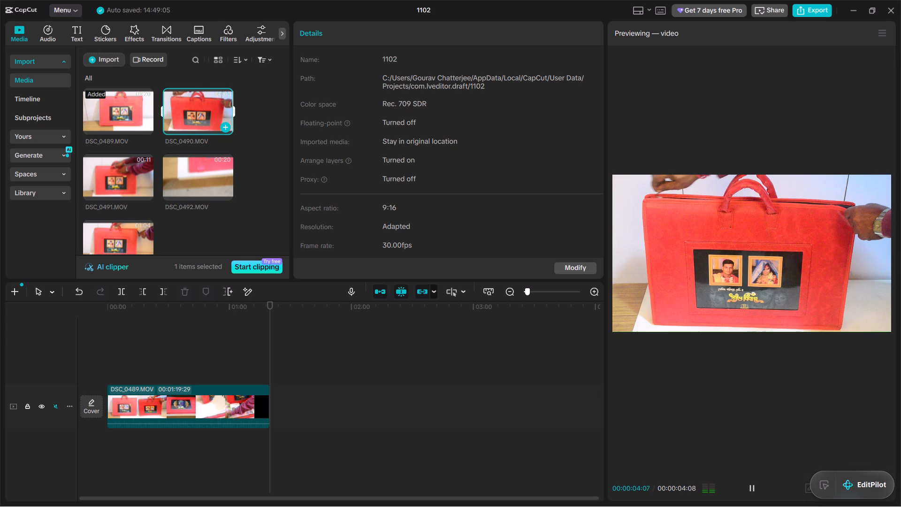
right_click(190, 116)
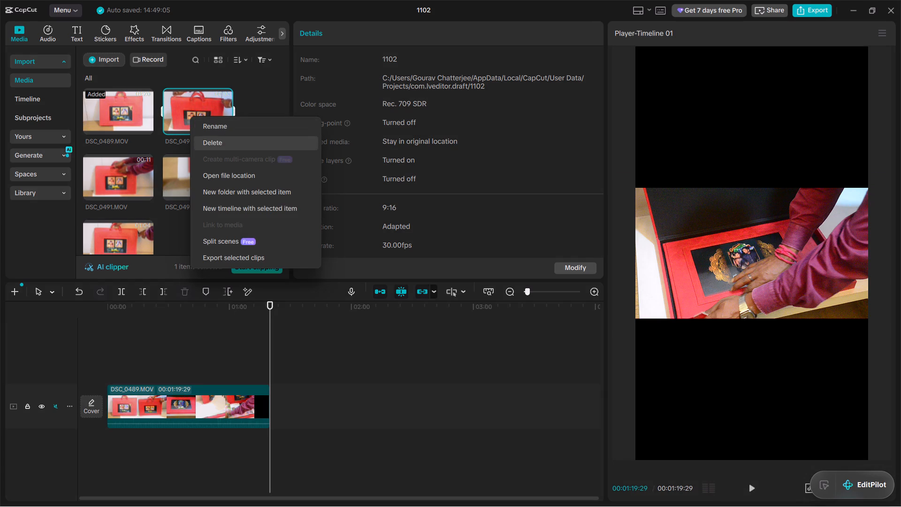
left_click(229, 149)
left_click(188, 115)
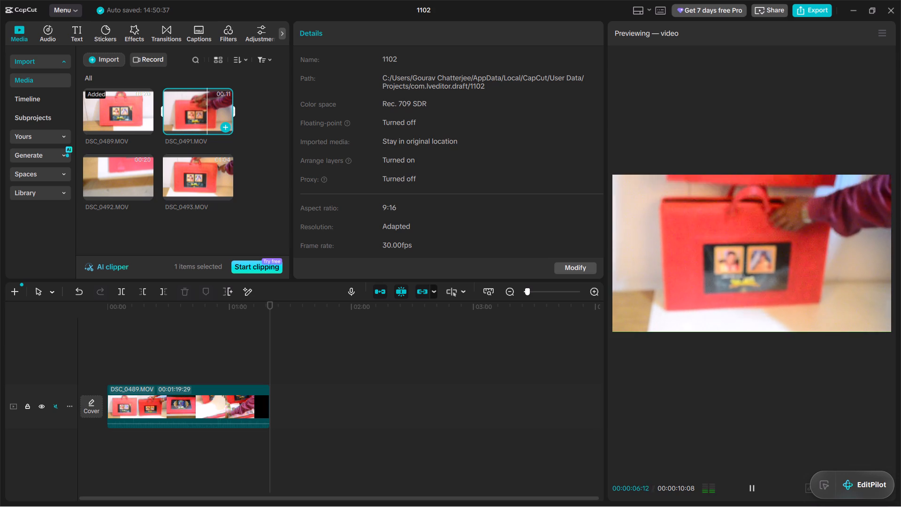
right_click(186, 103)
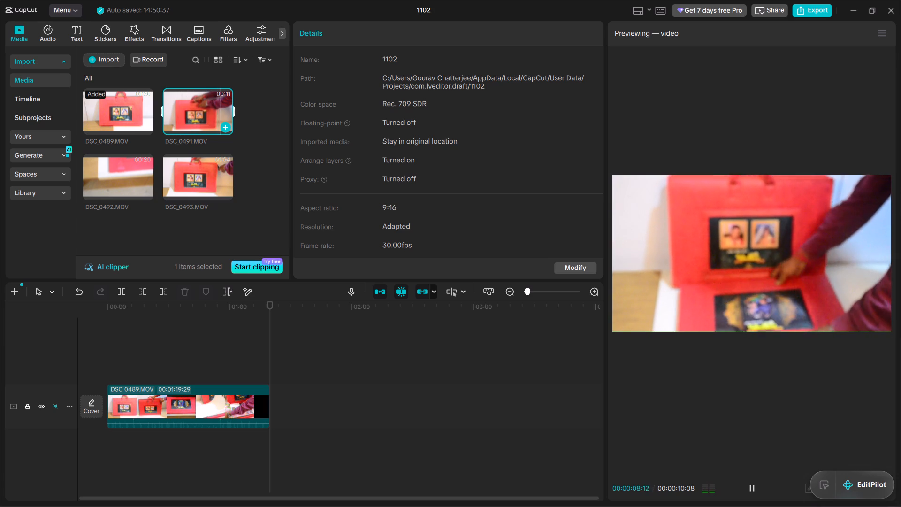
left_click(225, 144)
Preview the remaining imported clips DSC_0492.MOV, DSC_0489.MOV and DSC_0493.MOV to judge which footage to use.
left_click(195, 114)
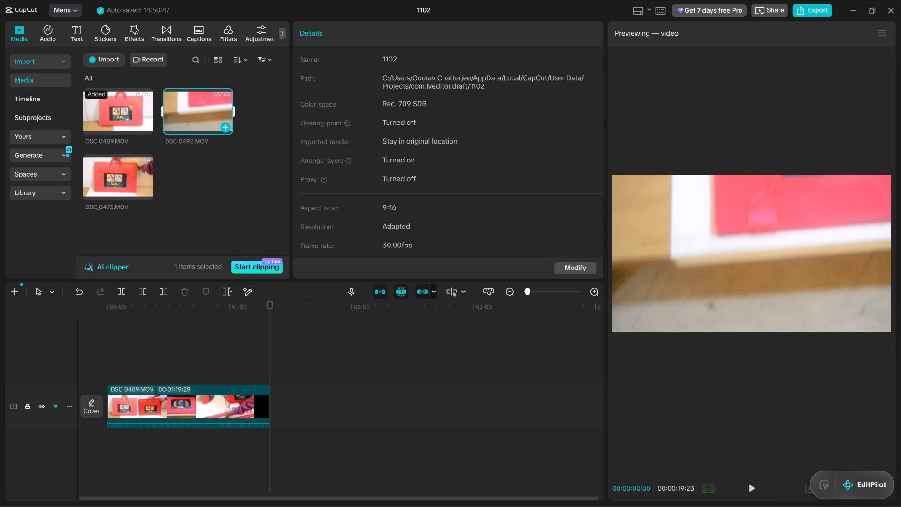
left_click(195, 114)
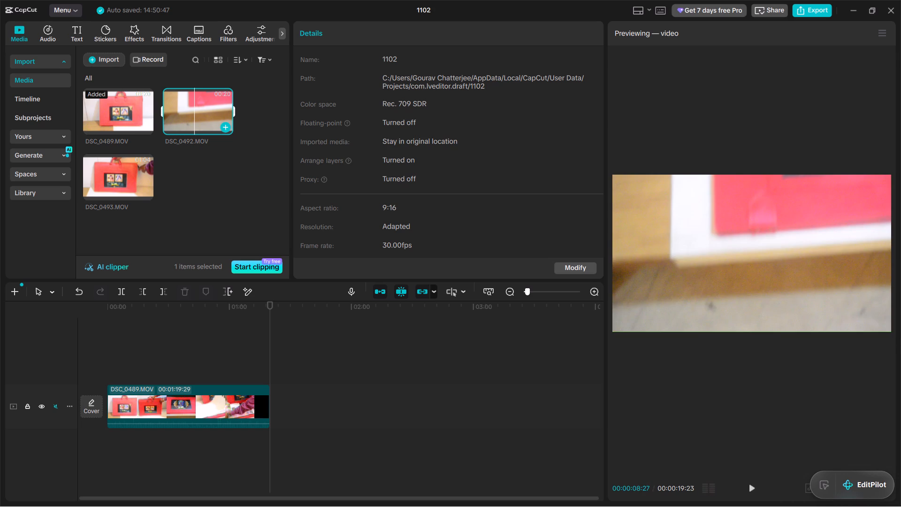
left_click(195, 114)
left_click(123, 116)
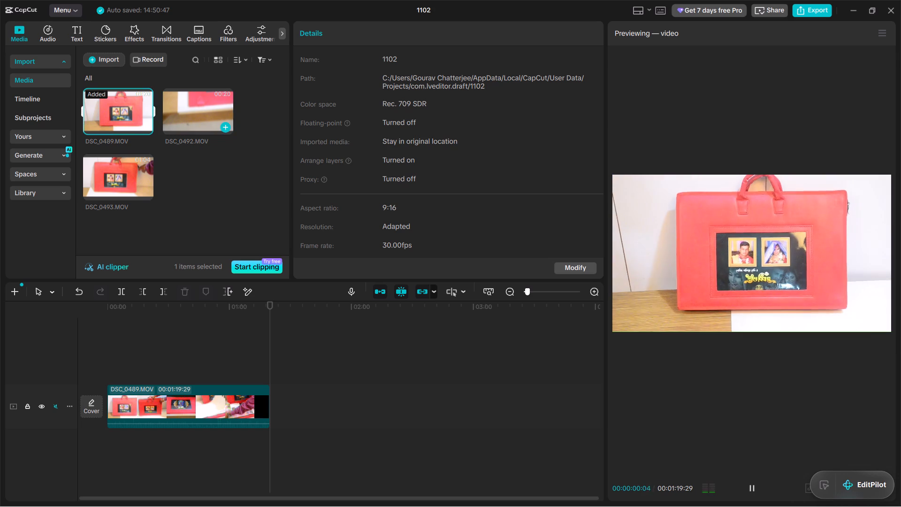
left_click(170, 112)
left_click(118, 173)
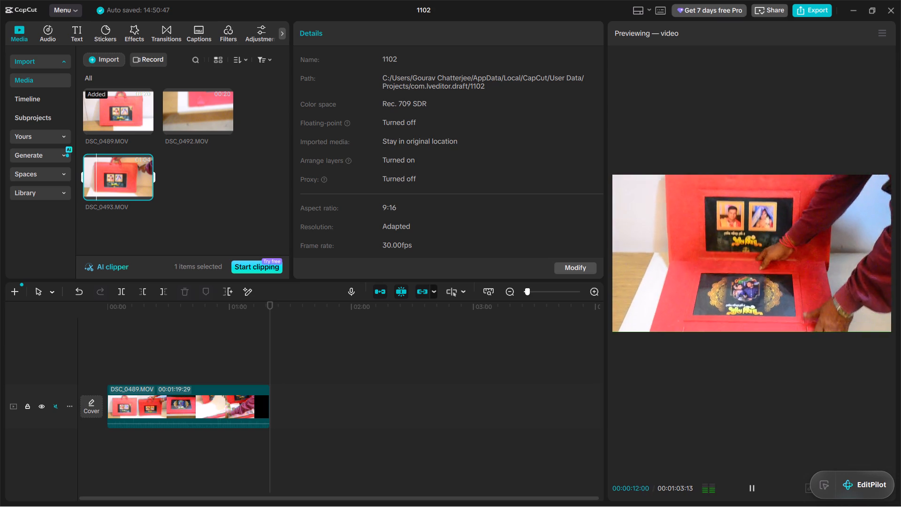
left_click(751, 484)
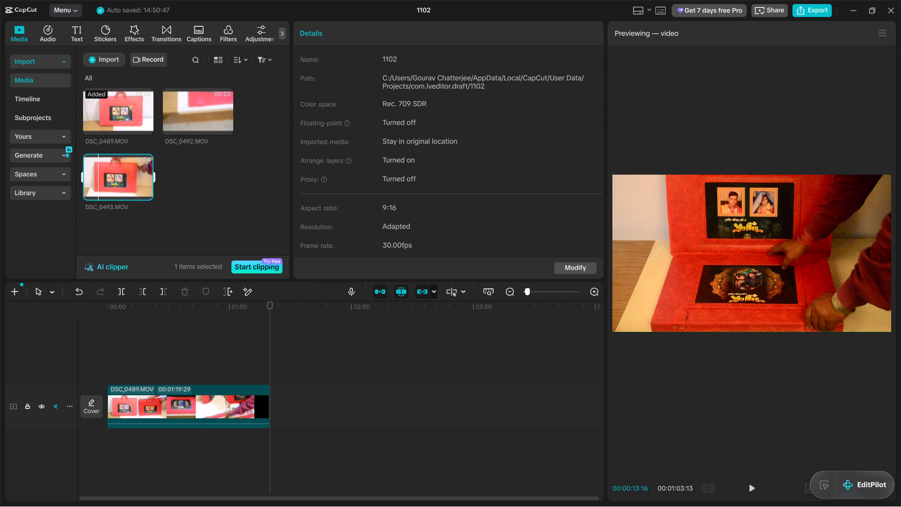
left_click(751, 484)
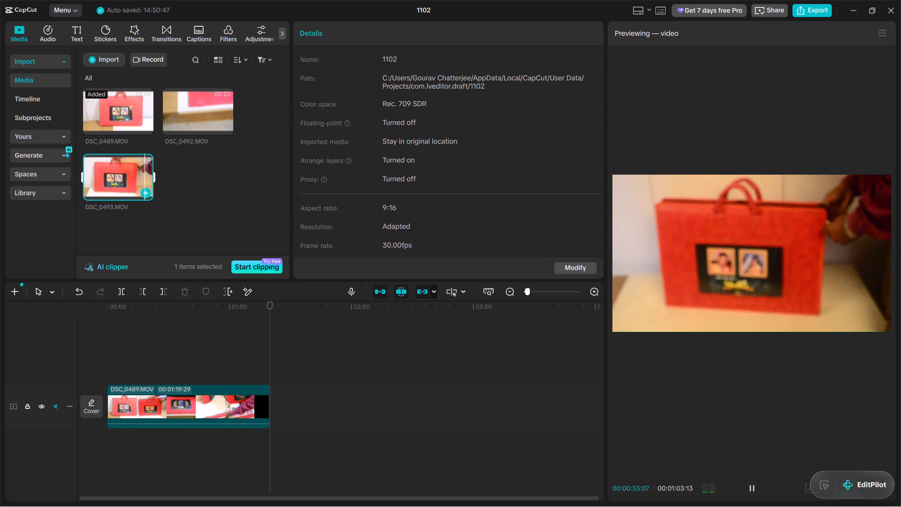
Add the DSC_0493.MOV clip to the main track directly after DSC_0489.MOV.
left_click_drag(119, 176, 124, 183)
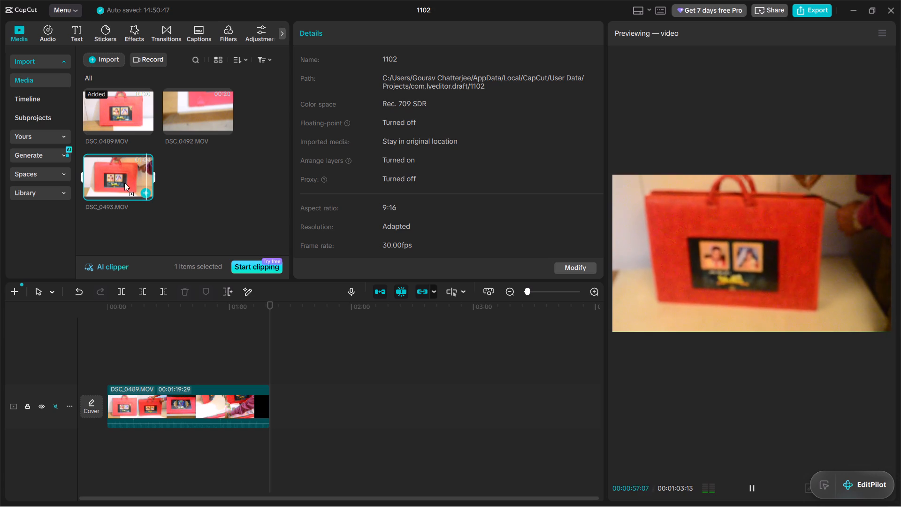
left_click_drag(124, 183, 298, 414)
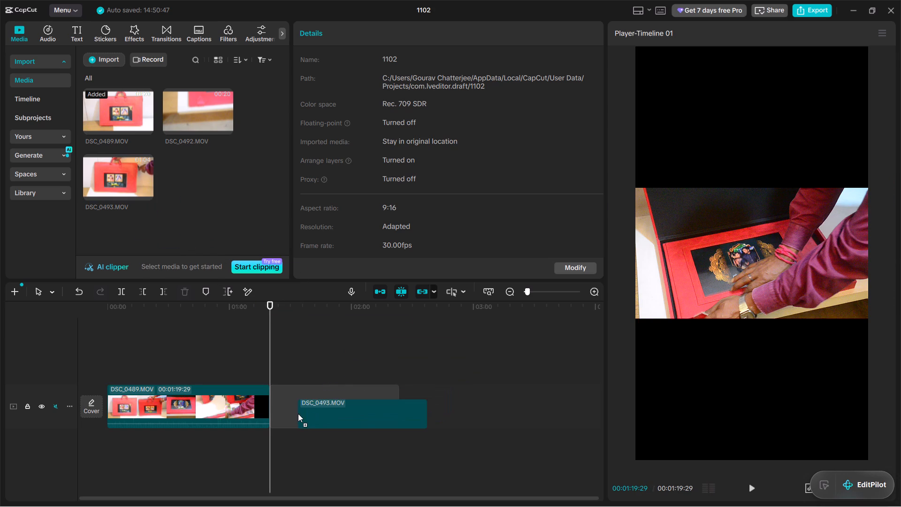
left_click_drag(298, 414, 319, 408)
Review the end of DSC_0489.MOV and its join with DSC_0493.MOV, speeding playback up to x4.
left_click(243, 356)
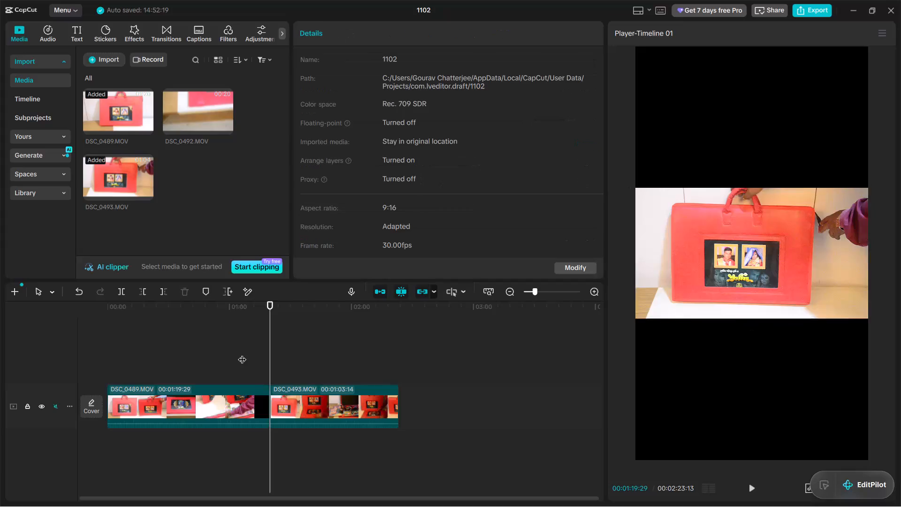
left_click(100, 338)
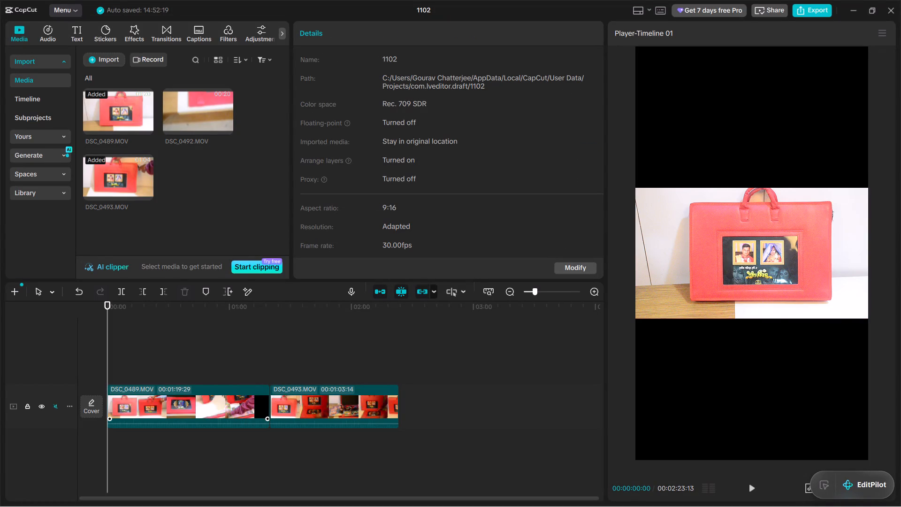
left_click(267, 358)
left_click(260, 349)
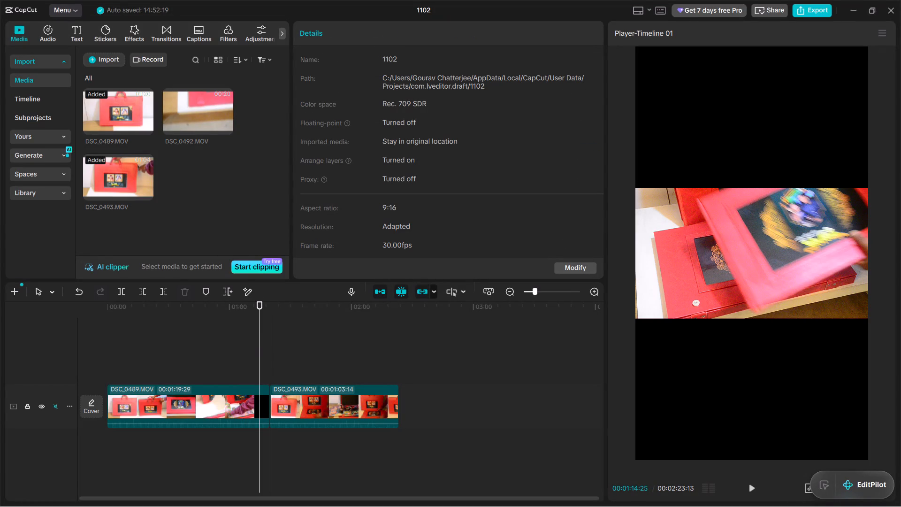
left_click(245, 332)
key("space")
key("l")
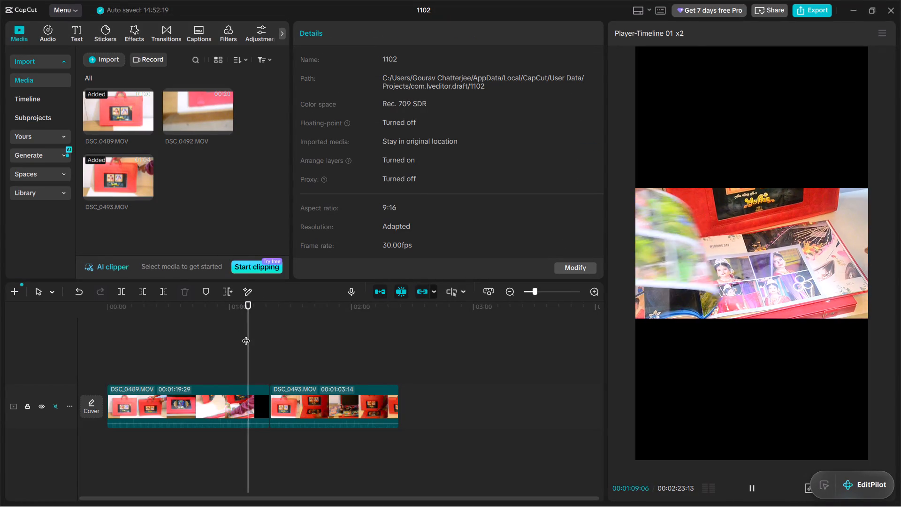
key("l")
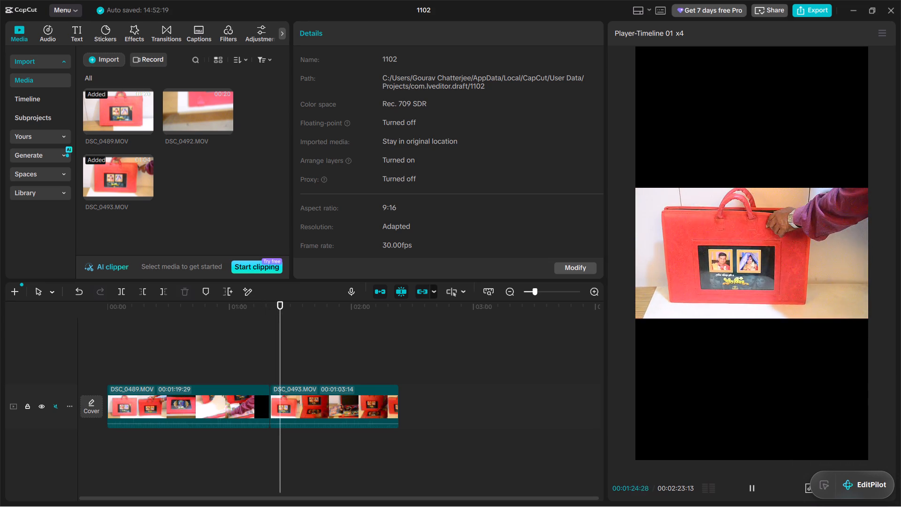
left_click(265, 341)
key("space")
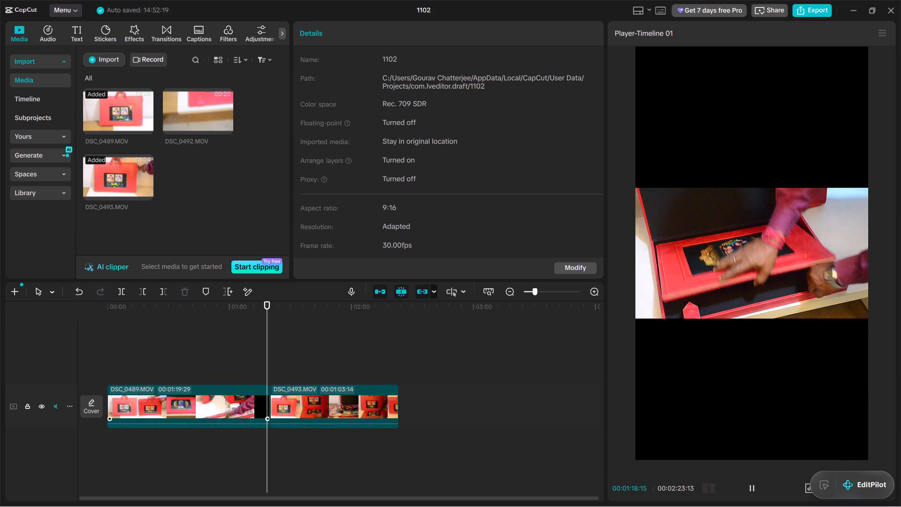
key("space")
key("space")
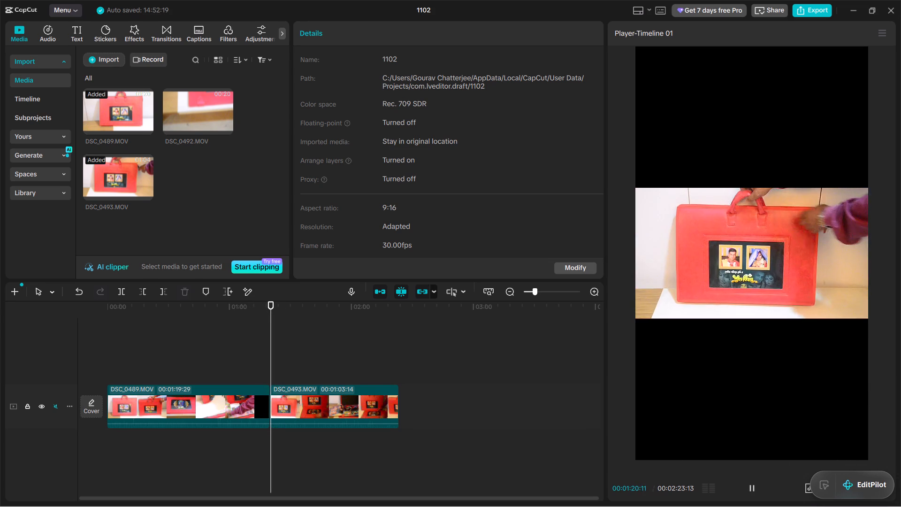
key("space")
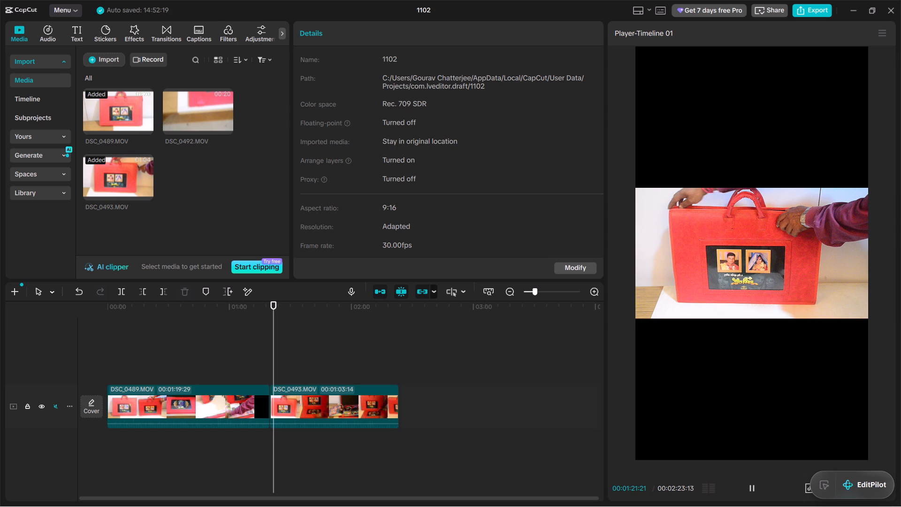
Delete the unused DSC_0492.MOV clip from the project's imported media.
left_click(200, 402)
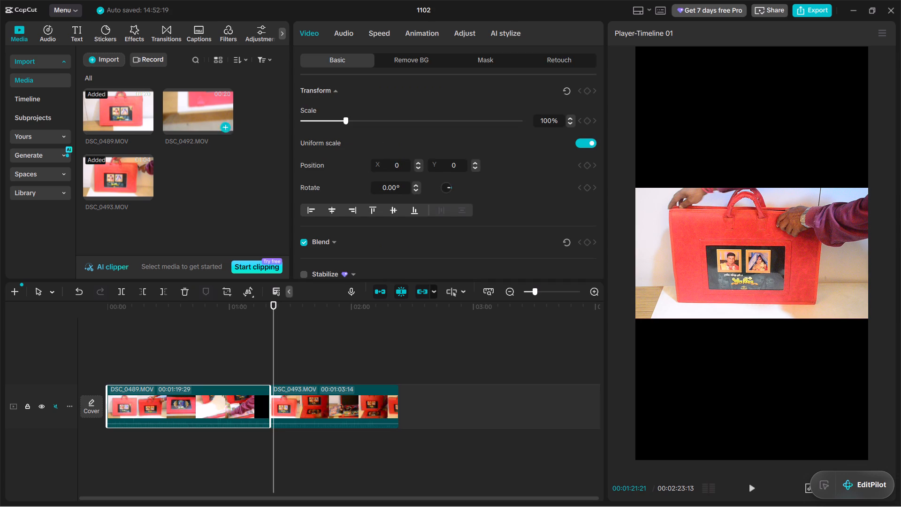
right_click(196, 124)
left_click(249, 163)
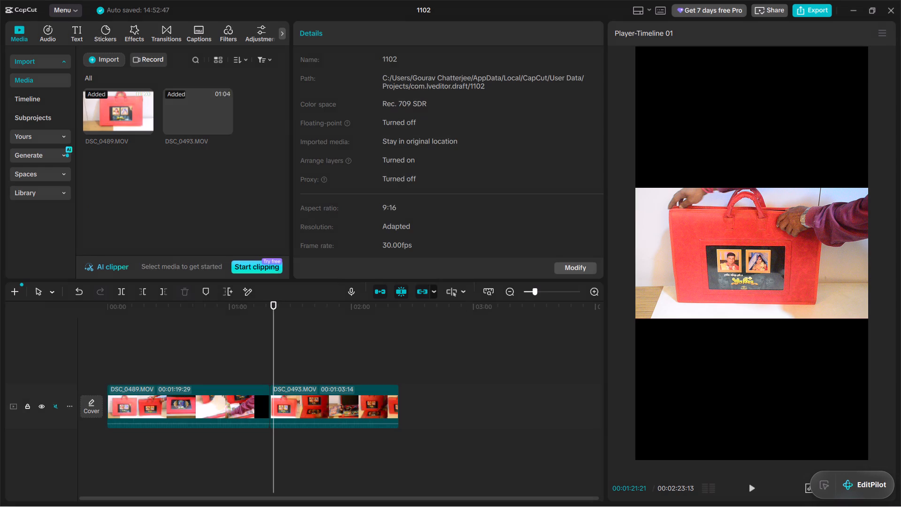
left_click(232, 197)
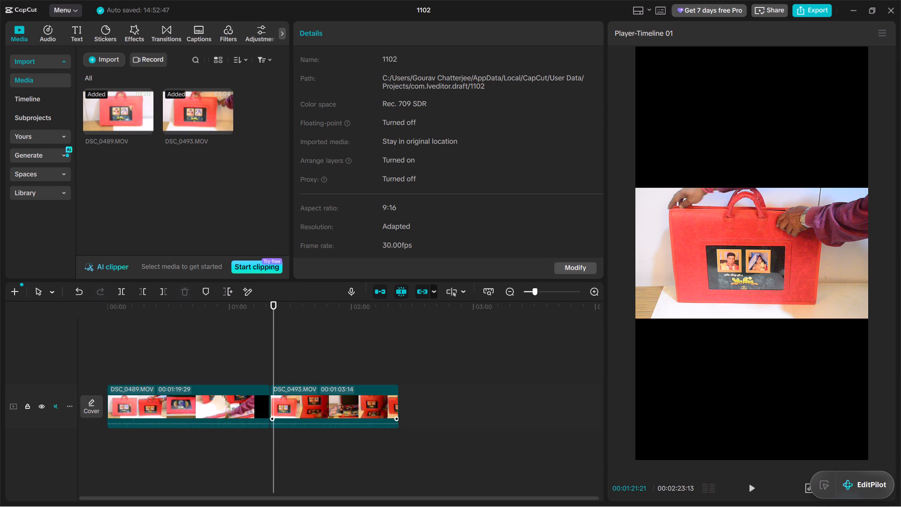
Review the opening of DSC_0489.MOV from the timeline start at up to x4 speed, and rewind to the beginning.
left_click(161, 347)
left_click_drag(161, 347, 70, 361)
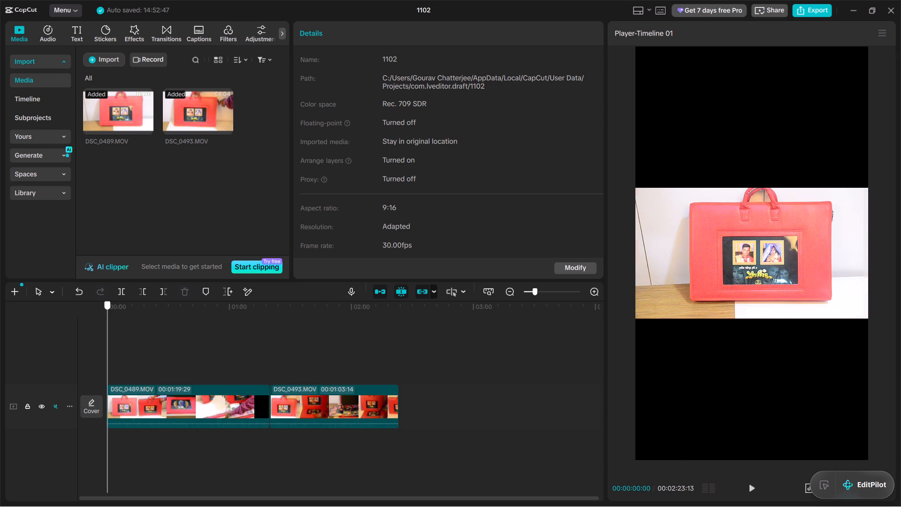
left_click_drag(70, 361, 69, 361)
key("space")
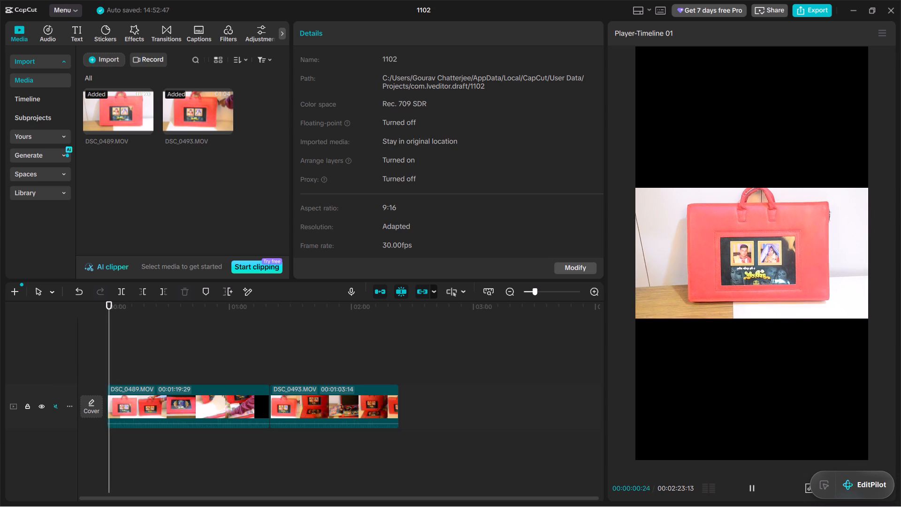
key("l")
key("l")
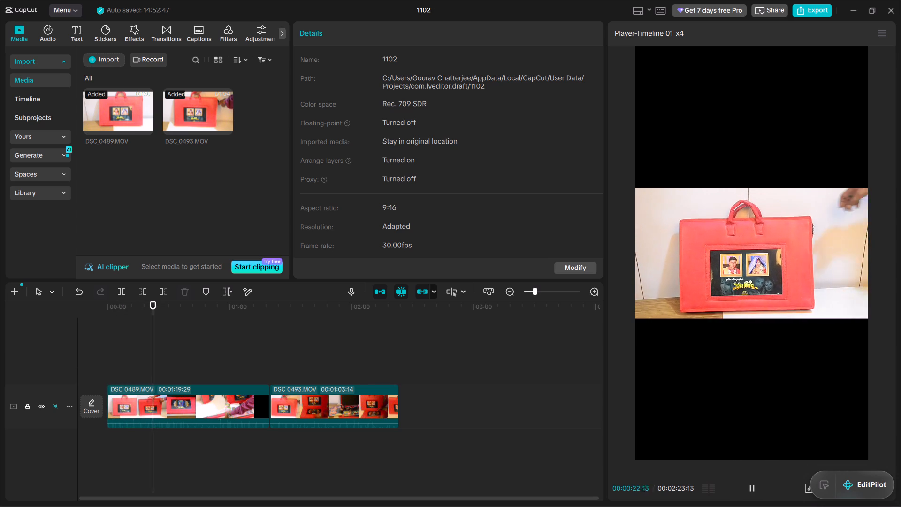
key("space")
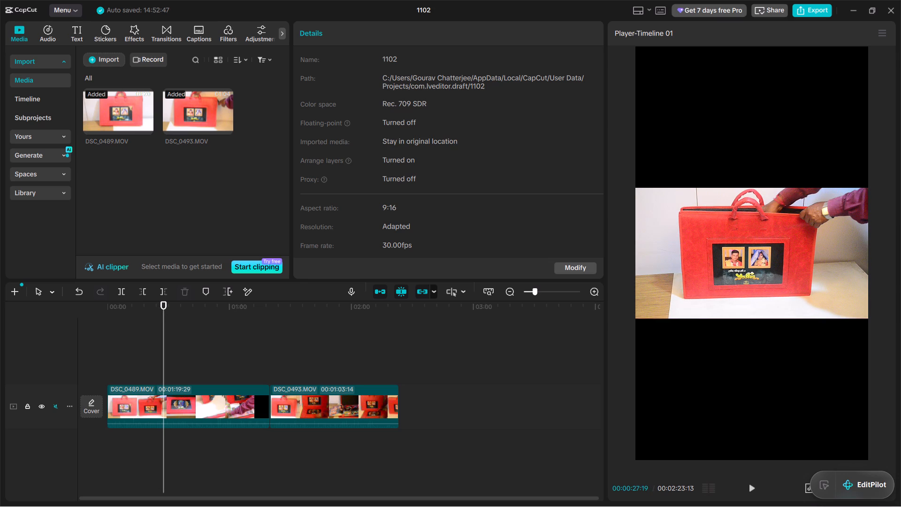
type("jjj")
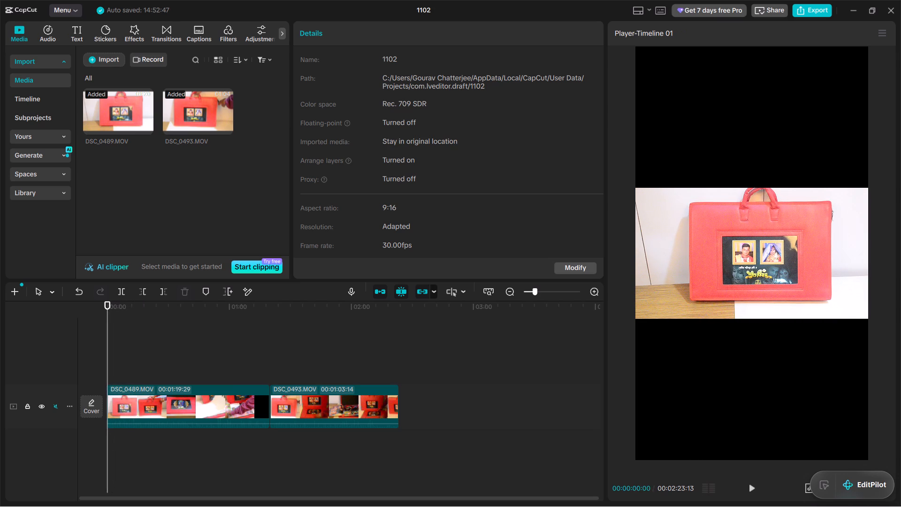
Split the DSC_0489.MOV clip at 00:00:22:01, just before the hand reaches for the red album bag.
key("space")
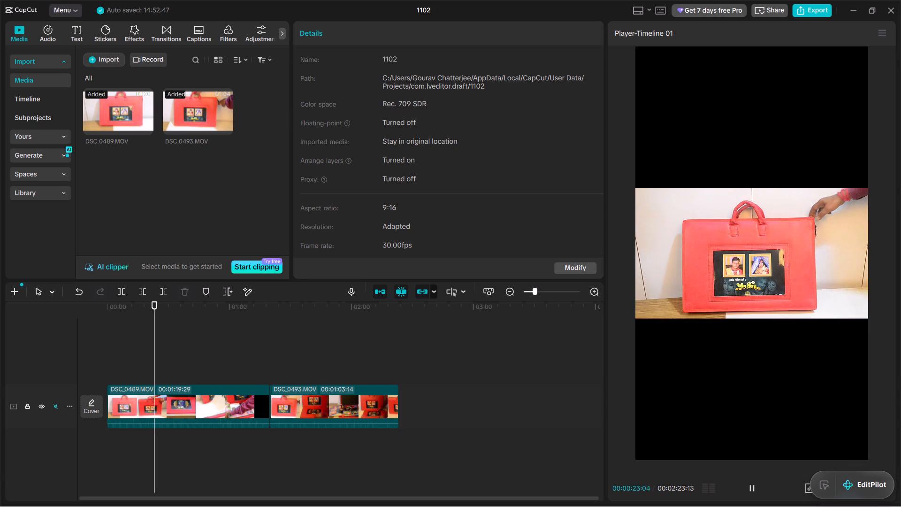
key("Left")
key("Left")
key("Left")
key("Left")
key("Left")
key("Left")
key("Left")
key("Left")
key("Left")
key("Left")
key("Left")
key("Left")
key("Left")
key("Left")
key("Left")
key("Left")
key("Left")
key("Left")
key("Left")
key("Left")
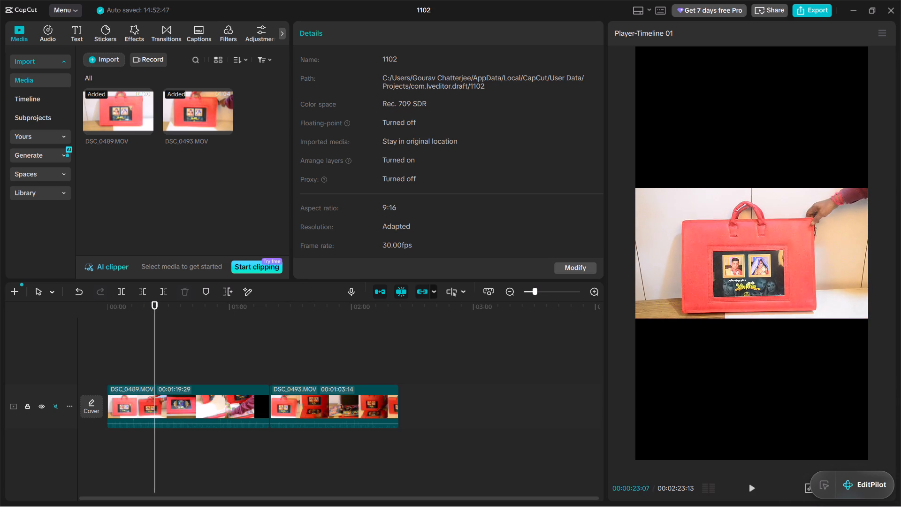
key("Left")
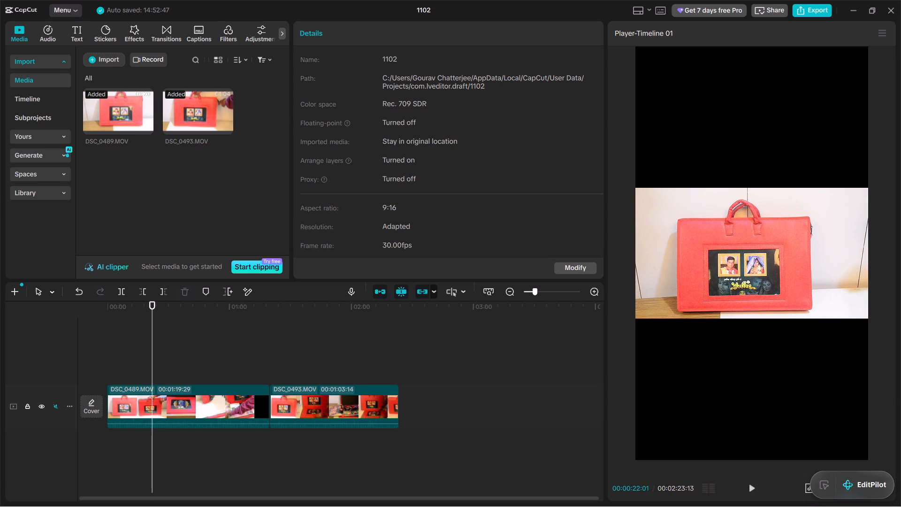
key("ctrl+b")
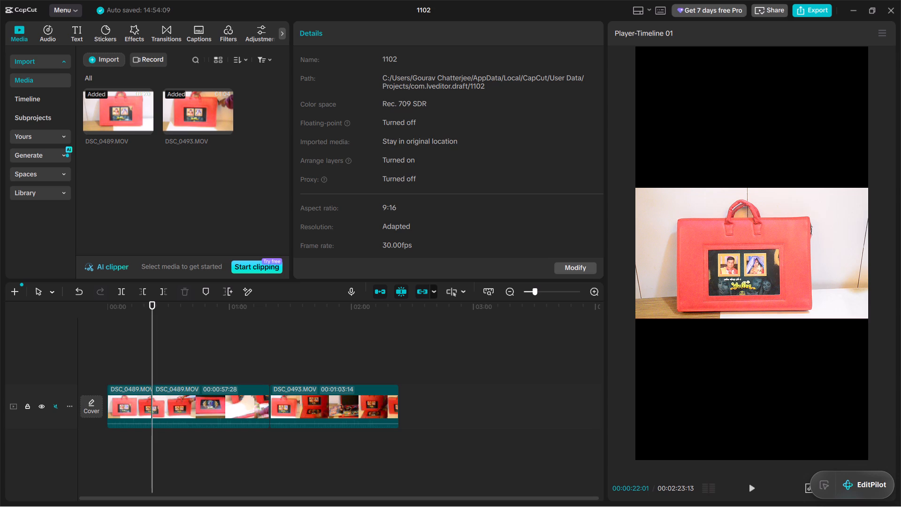
Delete the first part of the split DSC_0489.MOV clip, before the cut.
key("shift+Left")
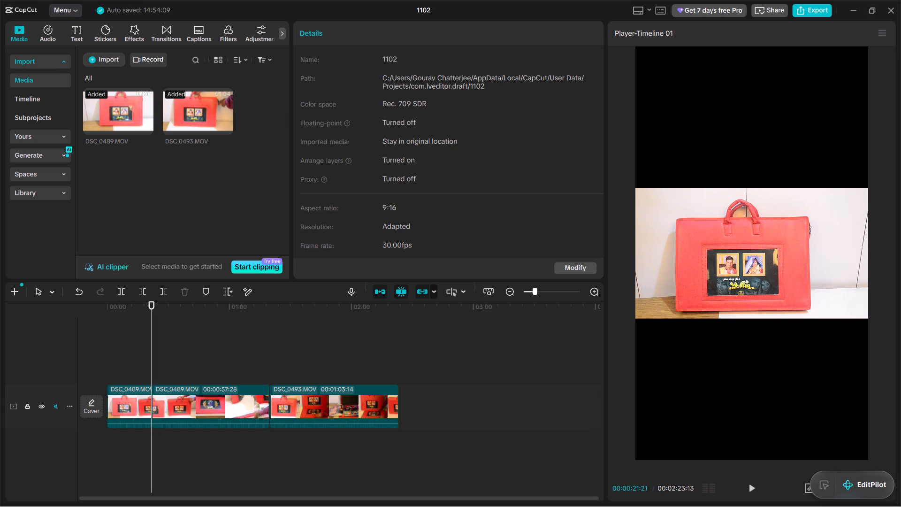
left_click(132, 389)
key("BackSpace")
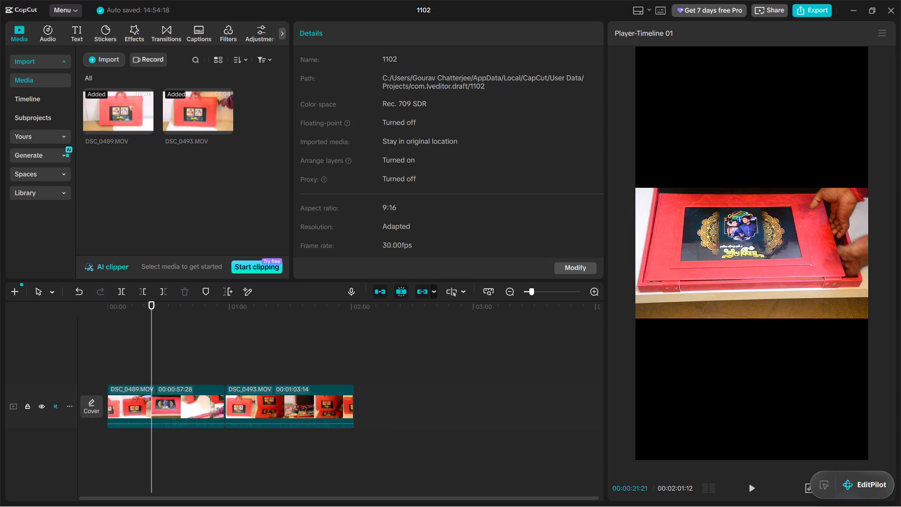
Return to the timeline start and play back the opening of the trimmed DSC_0489.MOV clip.
key("shift+Left")
key("shift+Left")
key("shift+Left")
key("shift+Left")
key("shift+Left")
key("shift+Left")
key("shift+Left")
key("shift+Left")
key("shift+Left")
key("shift+Left")
key("shift+Left")
key("shift+Left")
key("shift+Left")
key("shift+Left")
key("shift+Left")
key("shift+Left")
key("shift+Left")
key("shift+Left")
key("shift+Left")
key("shift+Left")
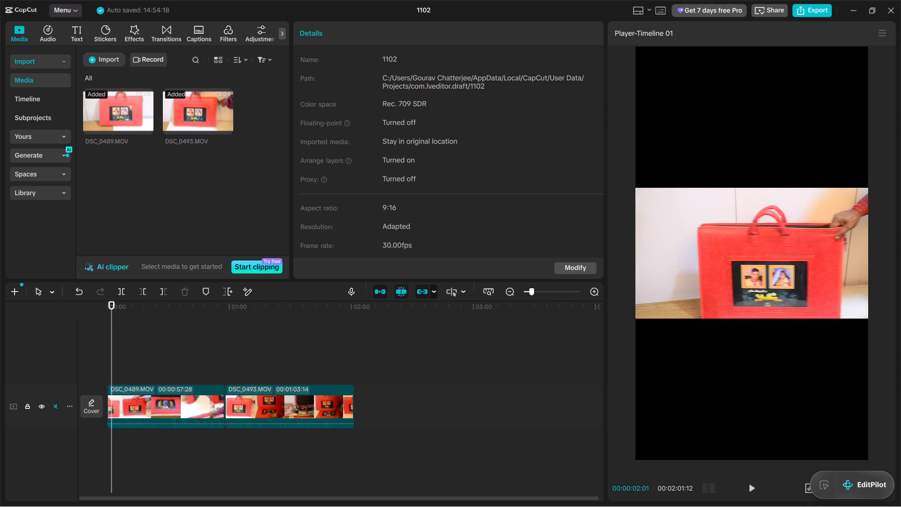
key("shift+Left")
key("shift+Left")
key("shift+Left")
key("shift+Left")
key("shift+Left")
key("shift+Left")
key("shift+Left")
key("shift+Left")
key("shift+Left")
key("shift+Left")
key("shift+Left")
key("shift+Left")
key("shift+Left")
key("shift+Left")
key("shift+Left")
key("shift+Left")
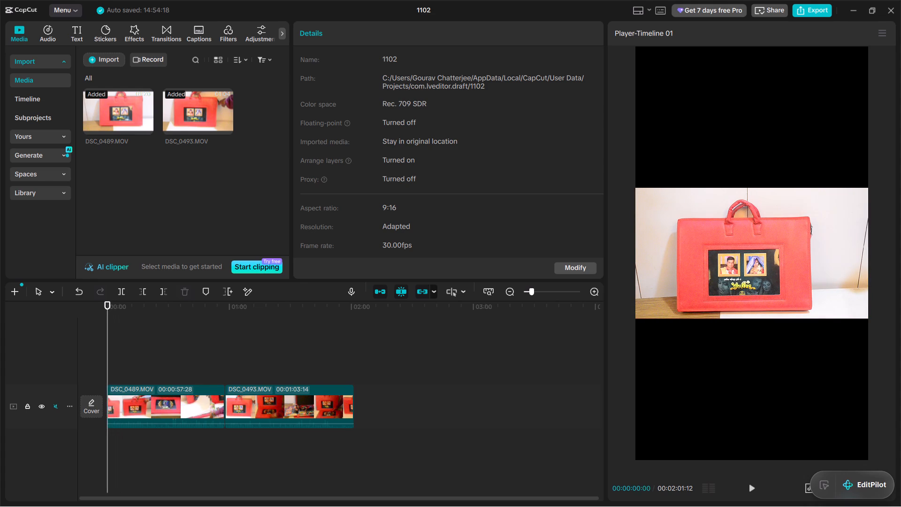
key("space")
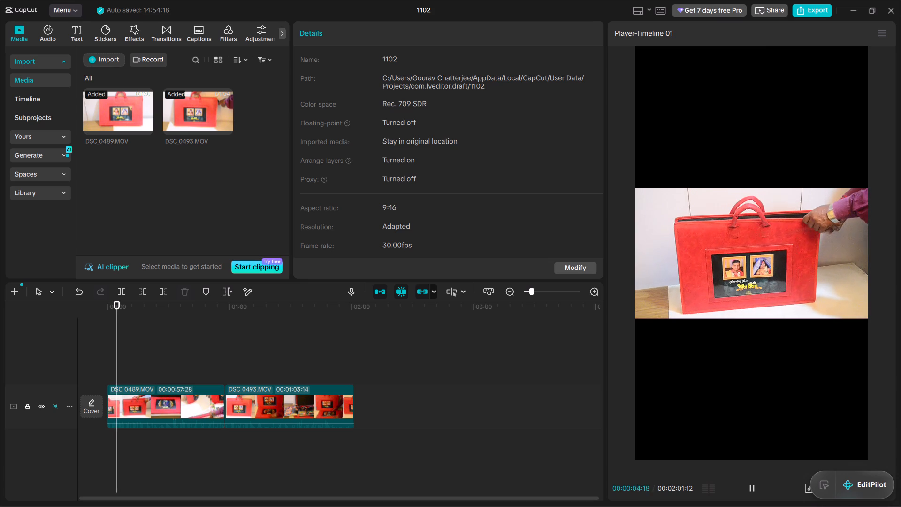
Delete the DSC_0493.MOV clip from the timeline, keeping only DSC_0489.MOV.
right_click(295, 407)
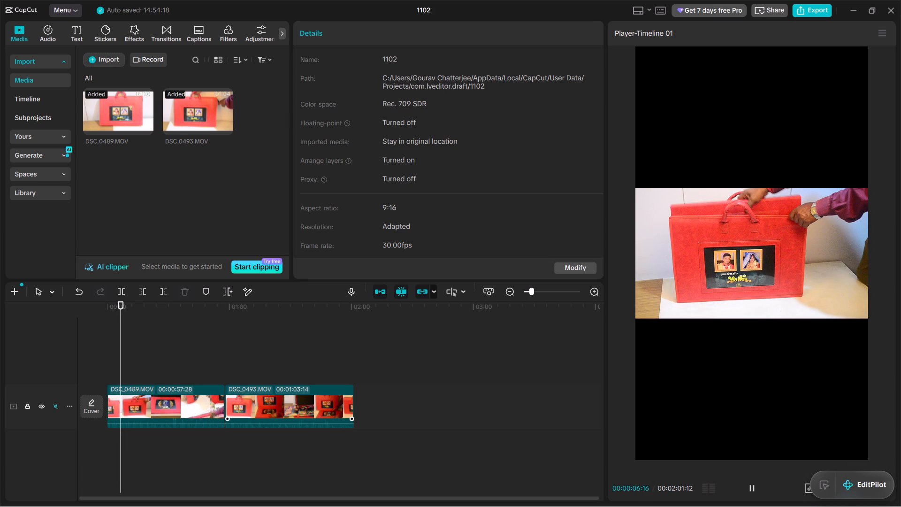
key("BackSpace")
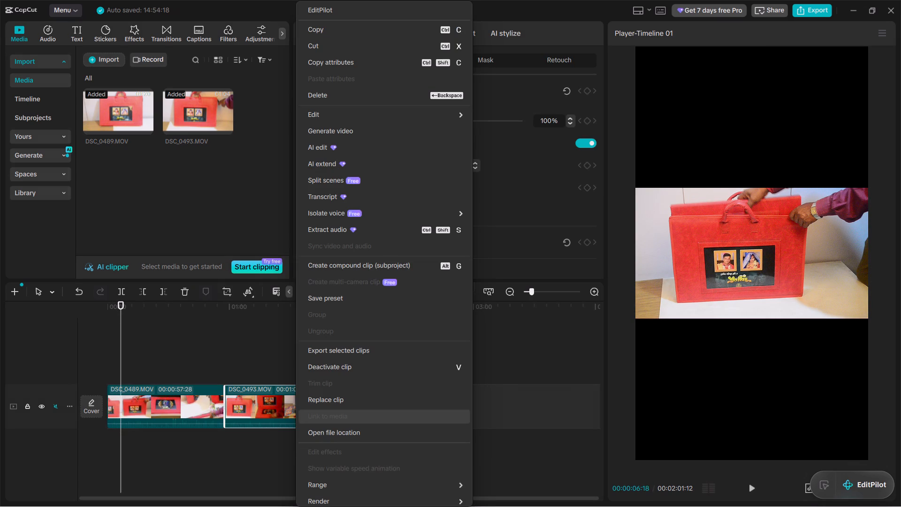
left_click(237, 450)
key("BackSpace")
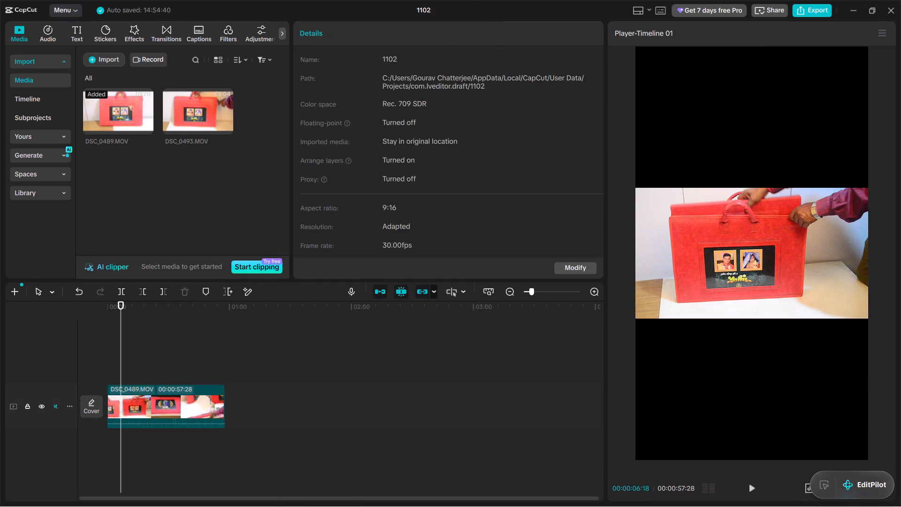
Apply the Montage speed curve to the DSC_0489.MOV clip.
left_click(207, 390)
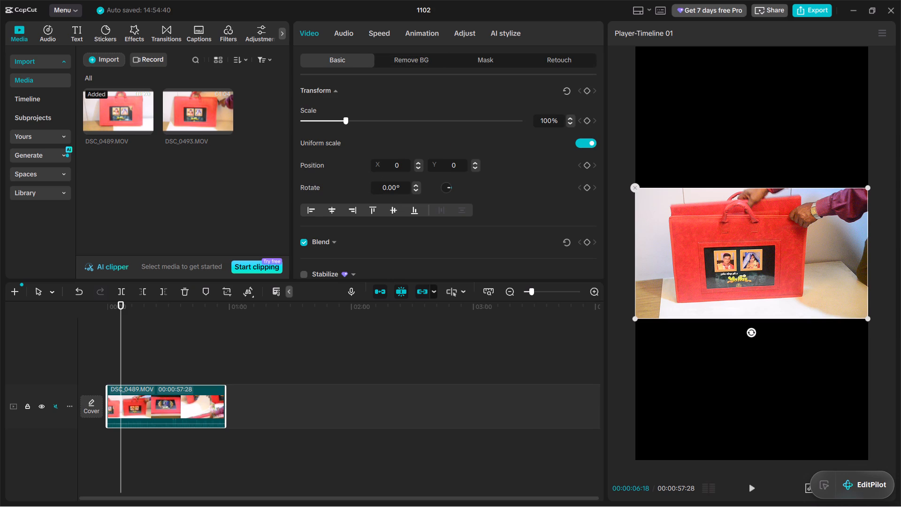
left_click(383, 32)
left_click(438, 60)
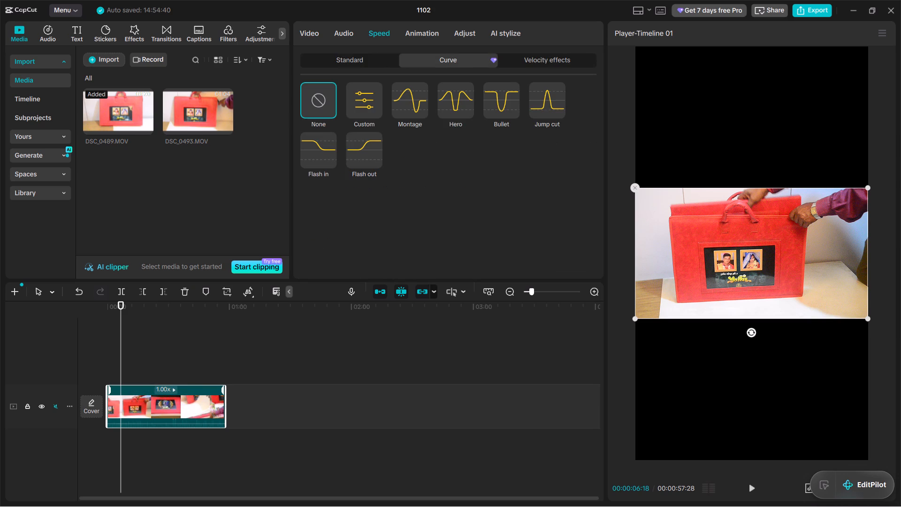
left_click(406, 100)
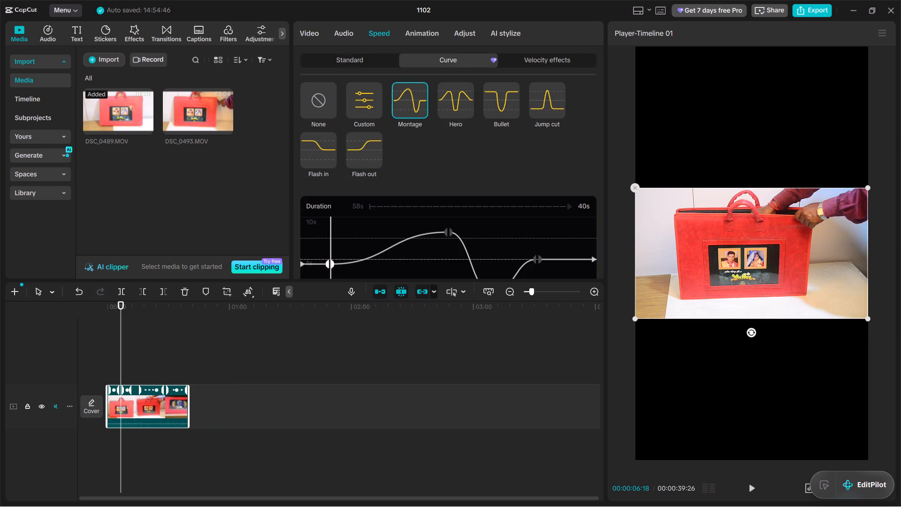
Preview DSC_0489.MOV and reshape its speed curve, moving the low point and last point later and higher for a duration of about 24 s.
type("jjj")
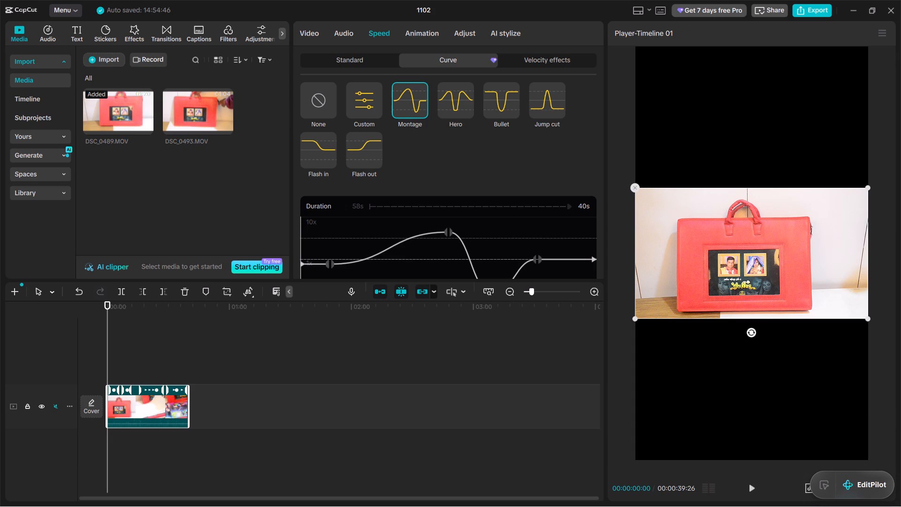
key("space")
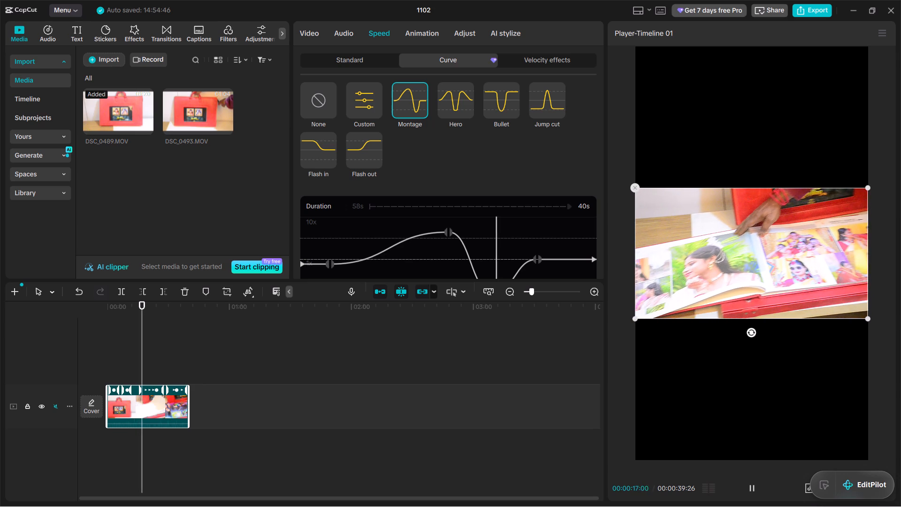
scroll(350, 207, "down", 1)
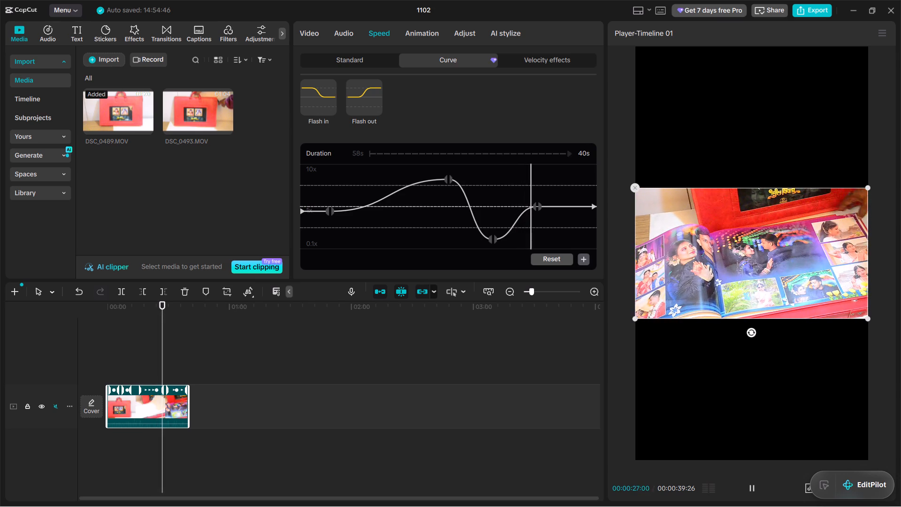
left_click(751, 484)
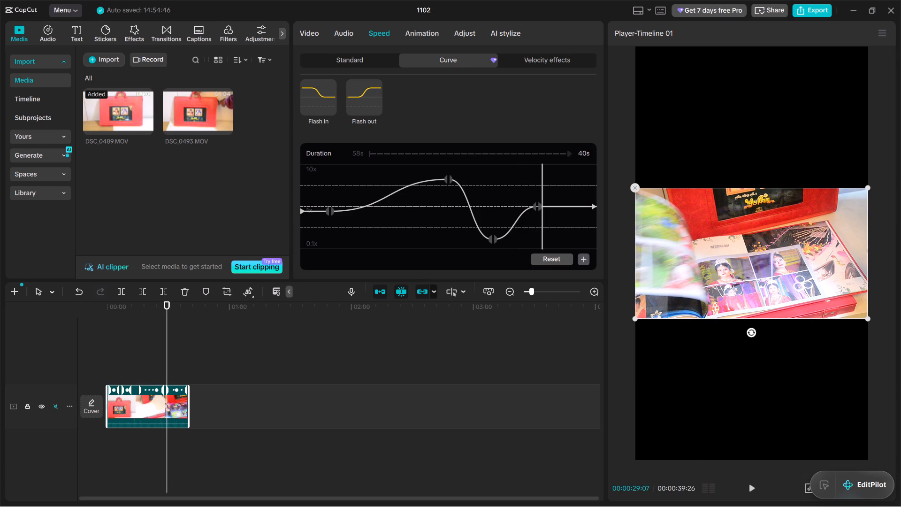
left_click_drag(536, 207, 565, 202)
left_click_drag(493, 238, 529, 222)
left_click(563, 207)
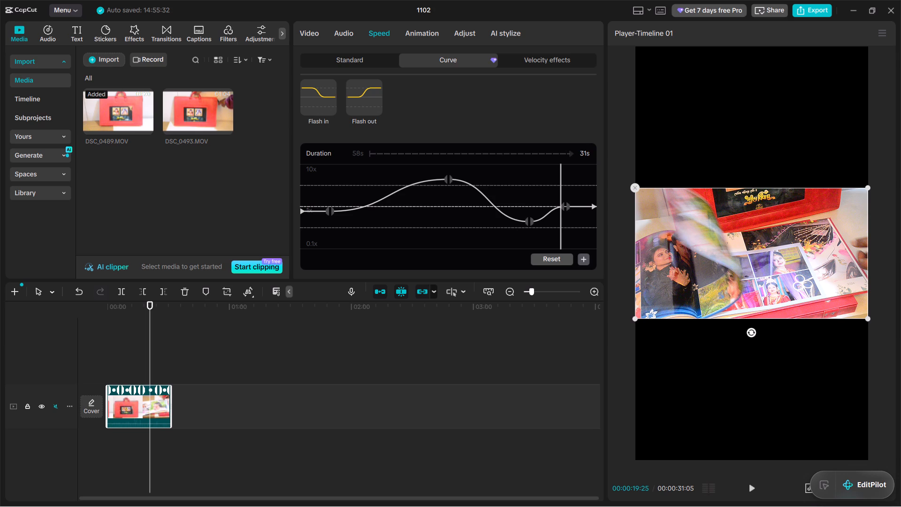
left_click_drag(565, 207, 567, 192)
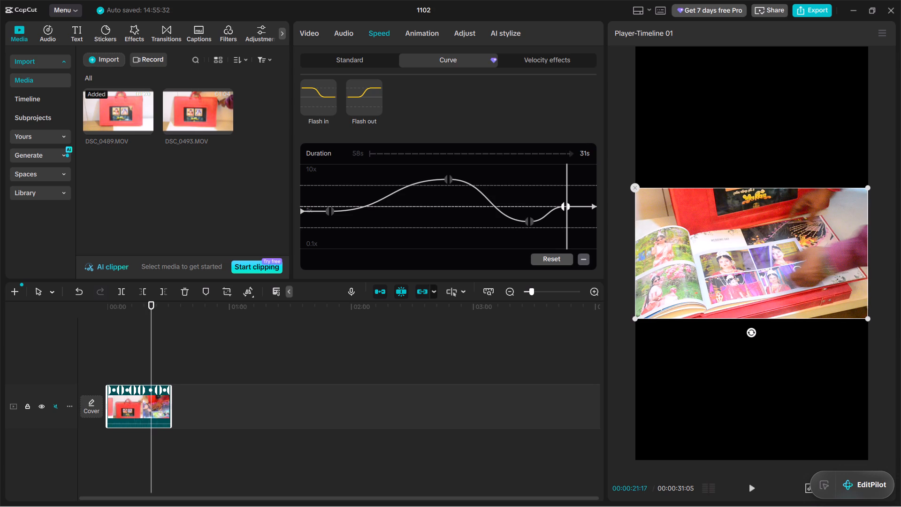
left_click_drag(545, 196, 544, 192)
left_click_drag(566, 208, 563, 199)
left_click_drag(563, 205, 562, 197)
left_click_drag(438, 213, 437, 209)
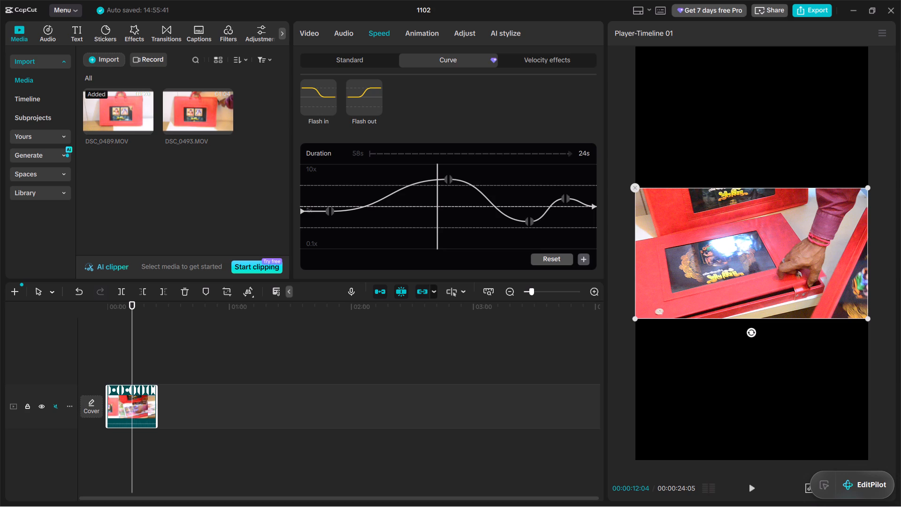
left_click(372, 226)
key("space")
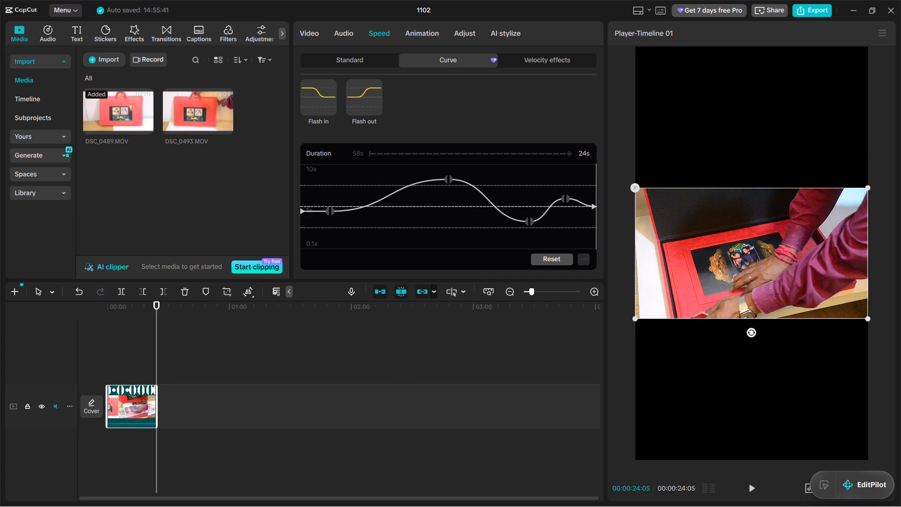
Add DSC_0493.MOV to the main track directly after the DSC_0489.MOV clip.
left_click(197, 114)
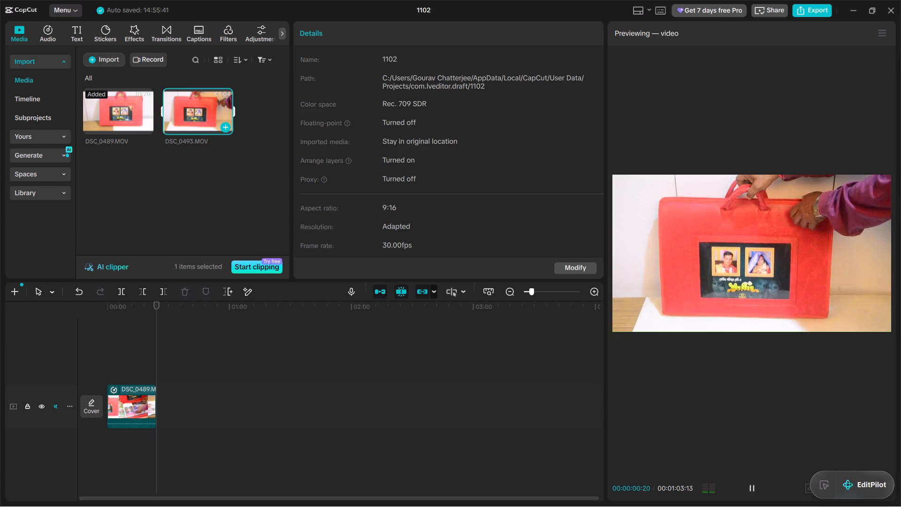
left_click_drag(208, 110, 207, 392)
Play back DSC_0493.MOV on the timeline from several points, including its start, to check the footage.
left_click(256, 354)
key("space")
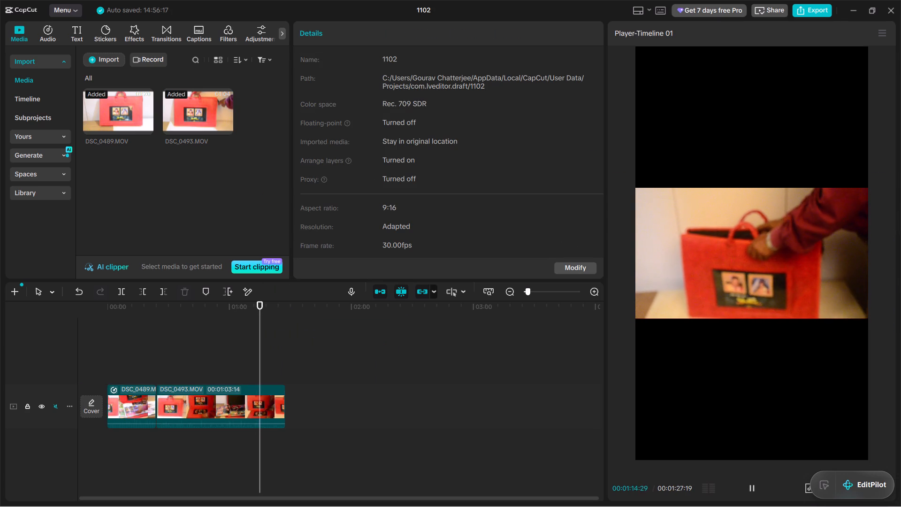
left_click_drag(195, 330, 195, 336)
key("space")
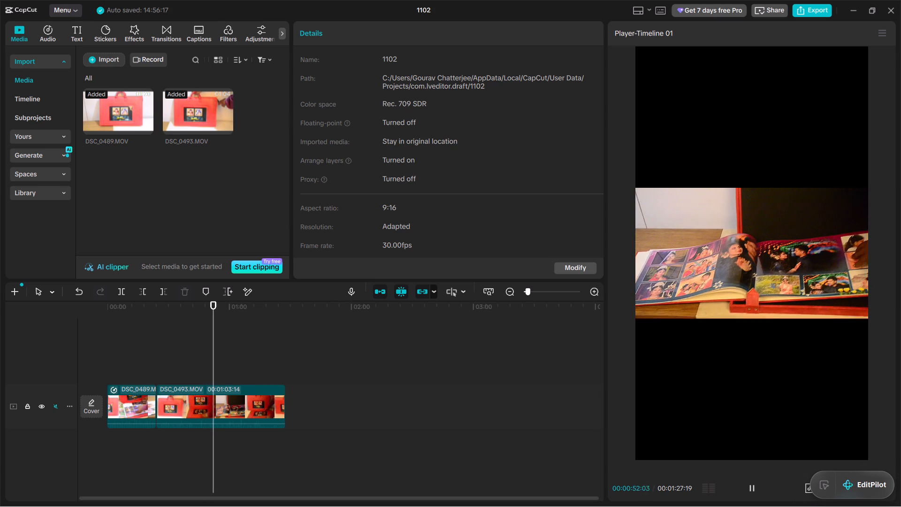
key("space")
left_click(262, 397)
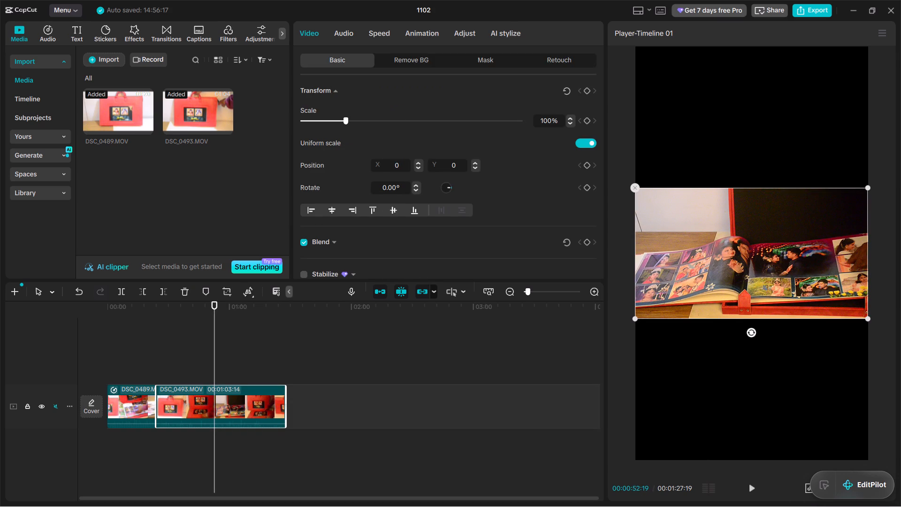
left_click(383, 28)
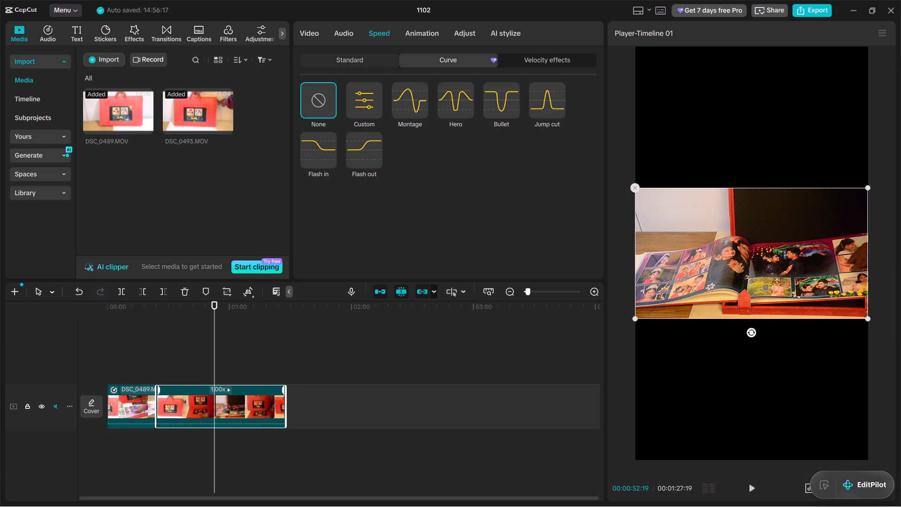
left_click(162, 341)
left_click(156, 340)
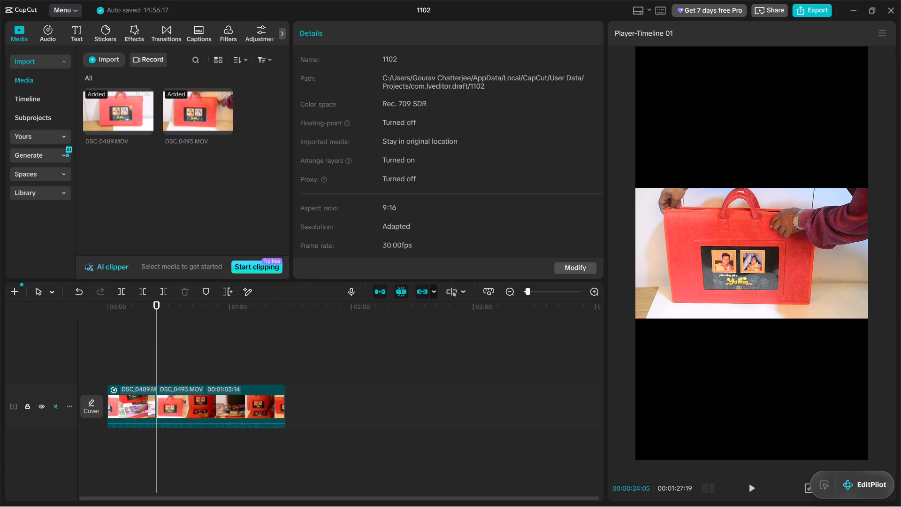
key("space")
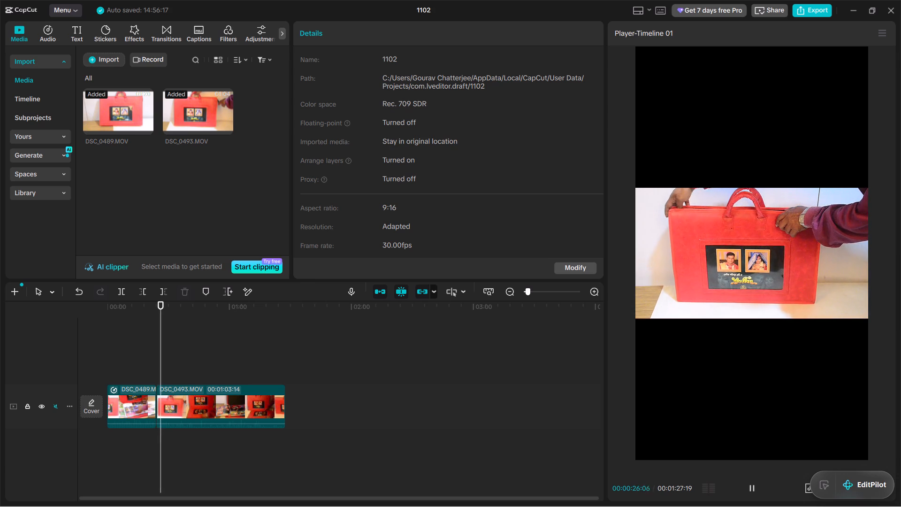
Apply the Montage speed curve to the DSC_0493.MOV clip.
left_click(218, 403)
left_click(393, 31)
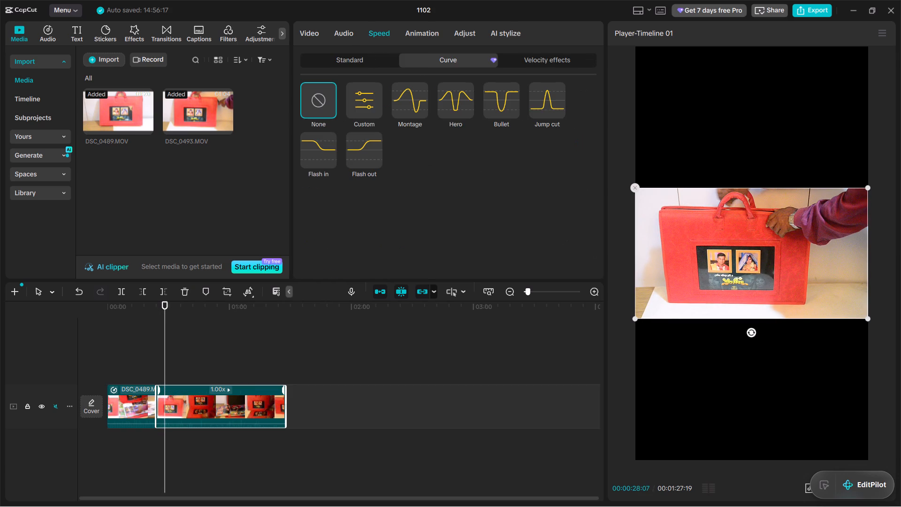
left_click(412, 111)
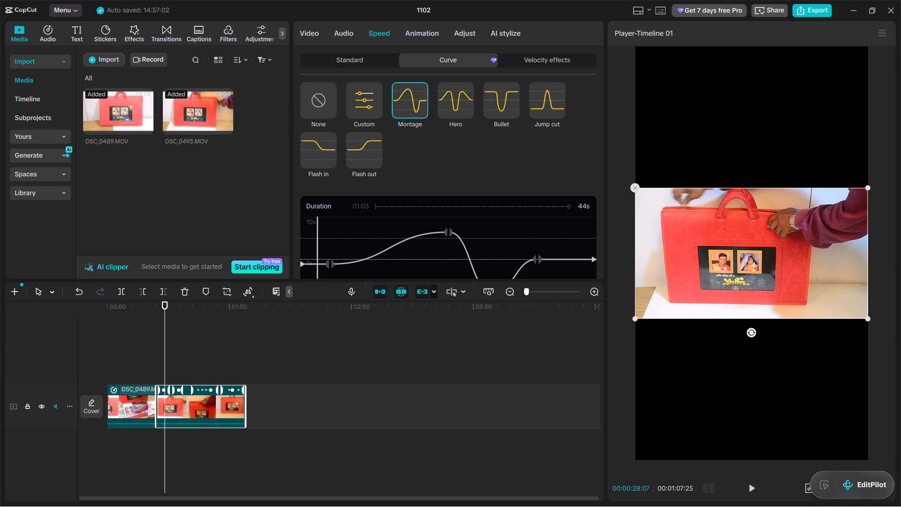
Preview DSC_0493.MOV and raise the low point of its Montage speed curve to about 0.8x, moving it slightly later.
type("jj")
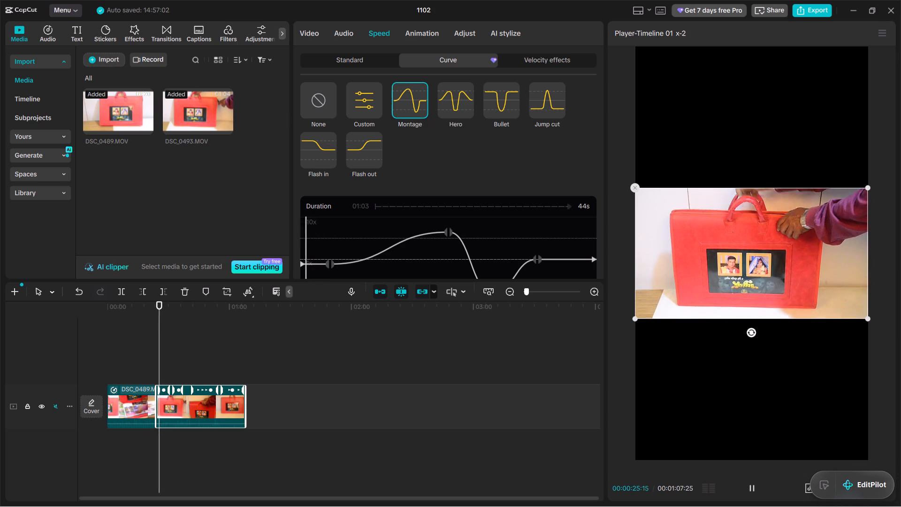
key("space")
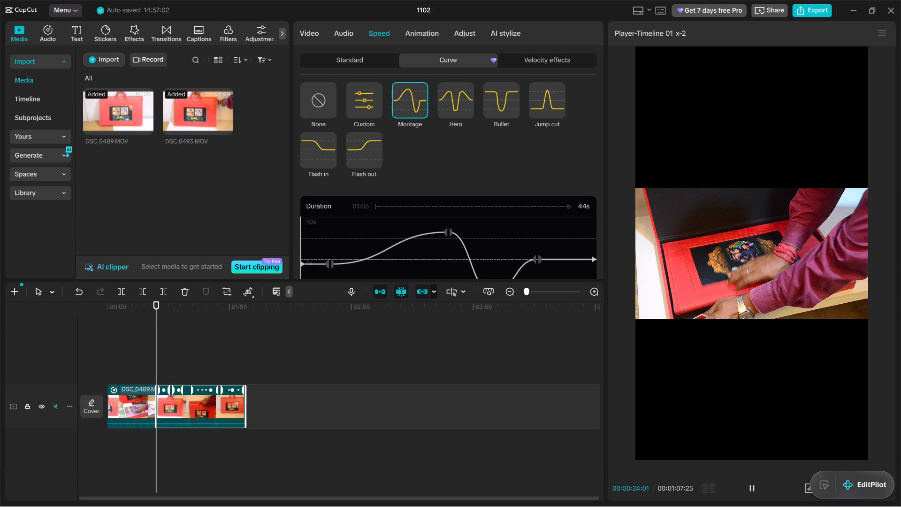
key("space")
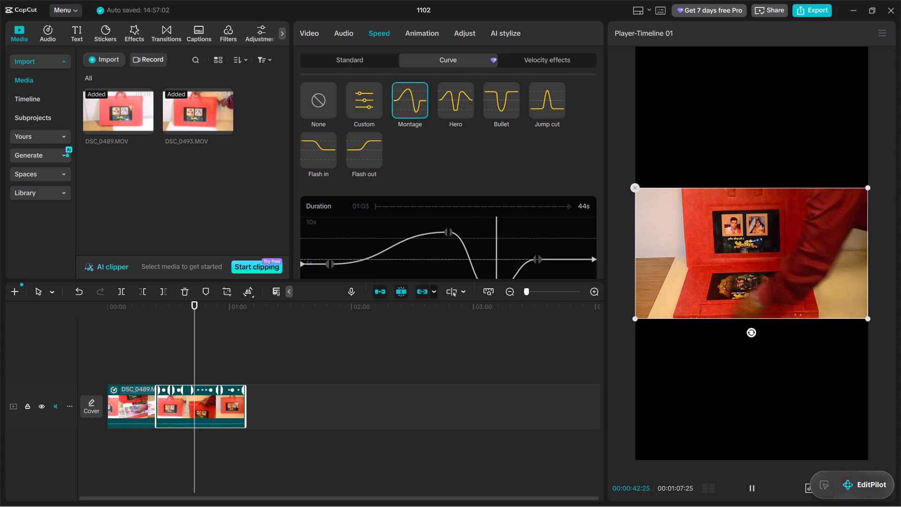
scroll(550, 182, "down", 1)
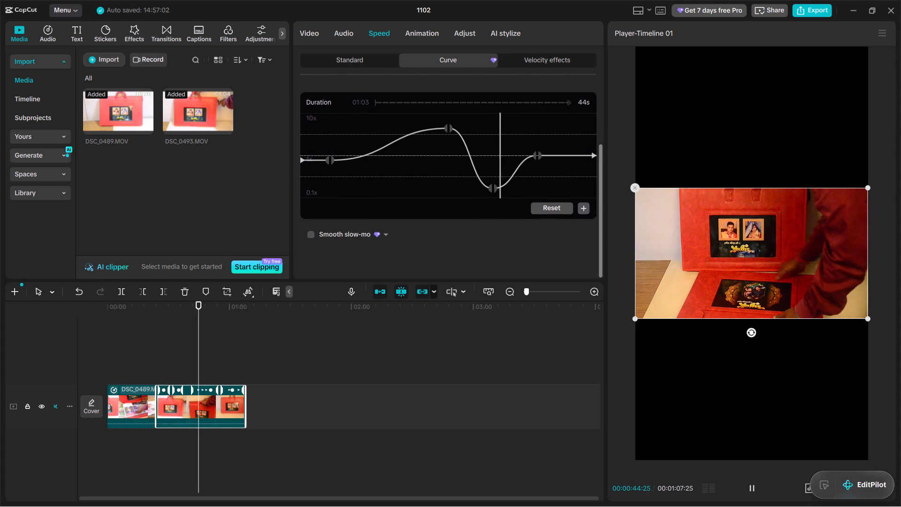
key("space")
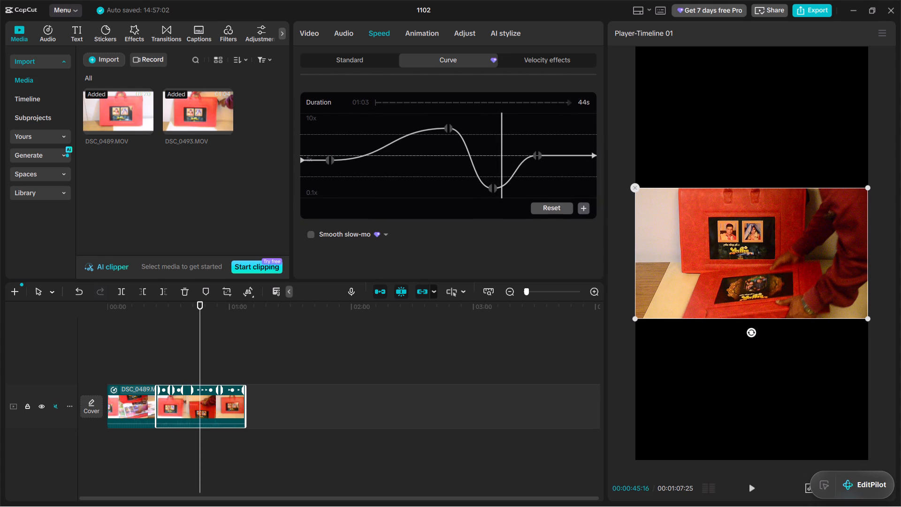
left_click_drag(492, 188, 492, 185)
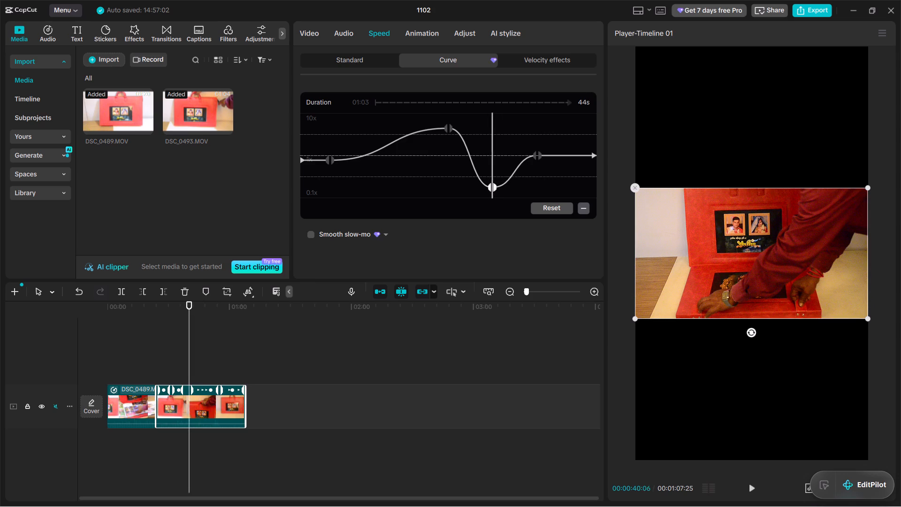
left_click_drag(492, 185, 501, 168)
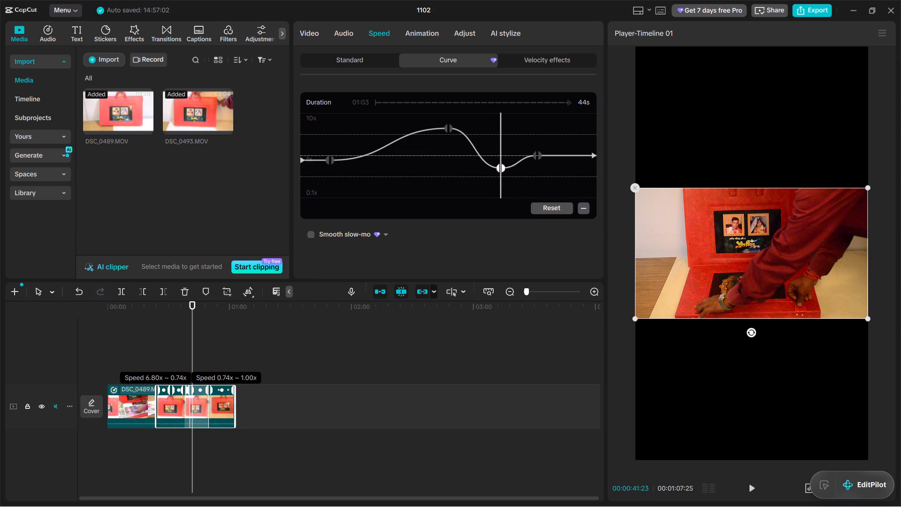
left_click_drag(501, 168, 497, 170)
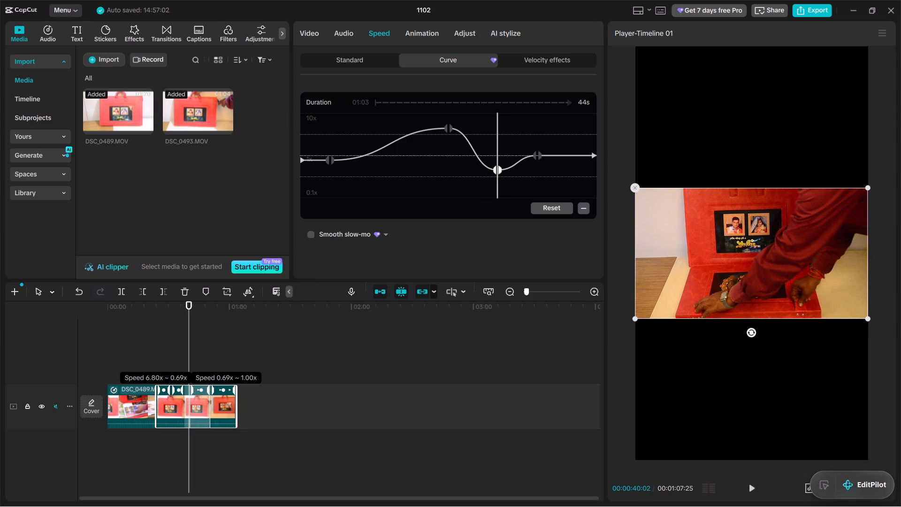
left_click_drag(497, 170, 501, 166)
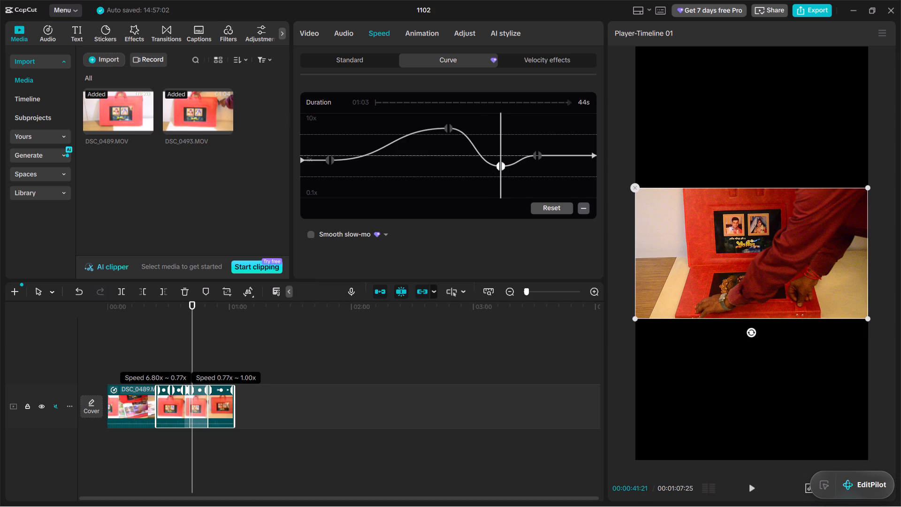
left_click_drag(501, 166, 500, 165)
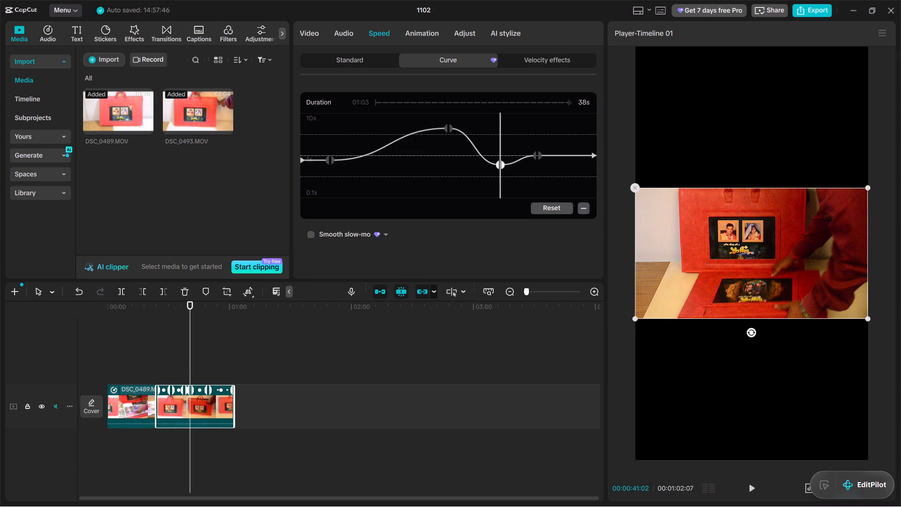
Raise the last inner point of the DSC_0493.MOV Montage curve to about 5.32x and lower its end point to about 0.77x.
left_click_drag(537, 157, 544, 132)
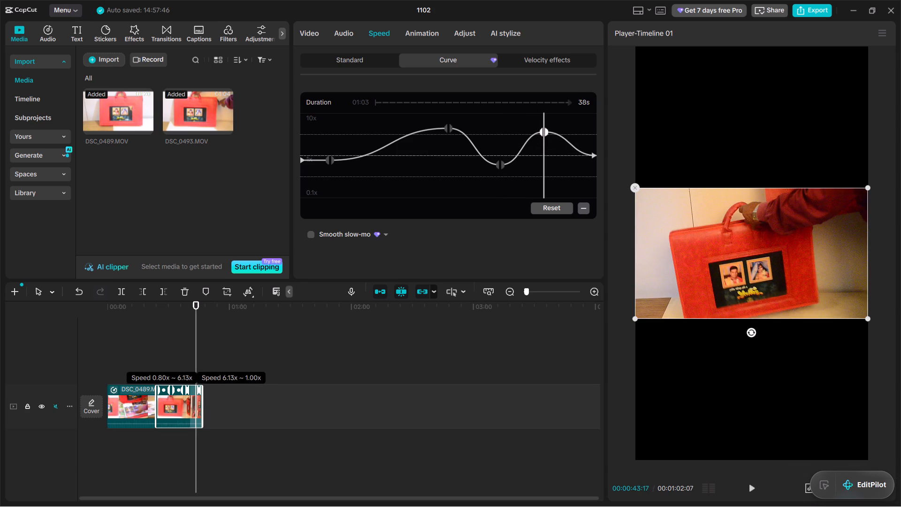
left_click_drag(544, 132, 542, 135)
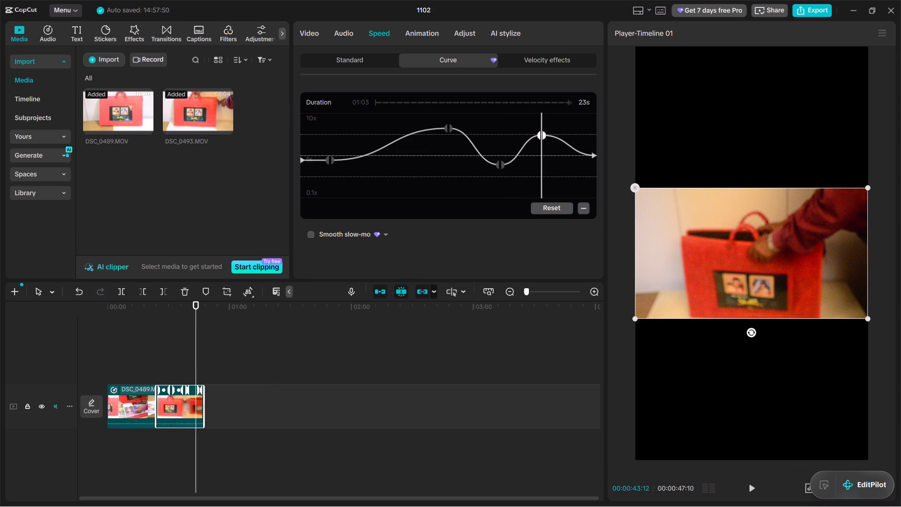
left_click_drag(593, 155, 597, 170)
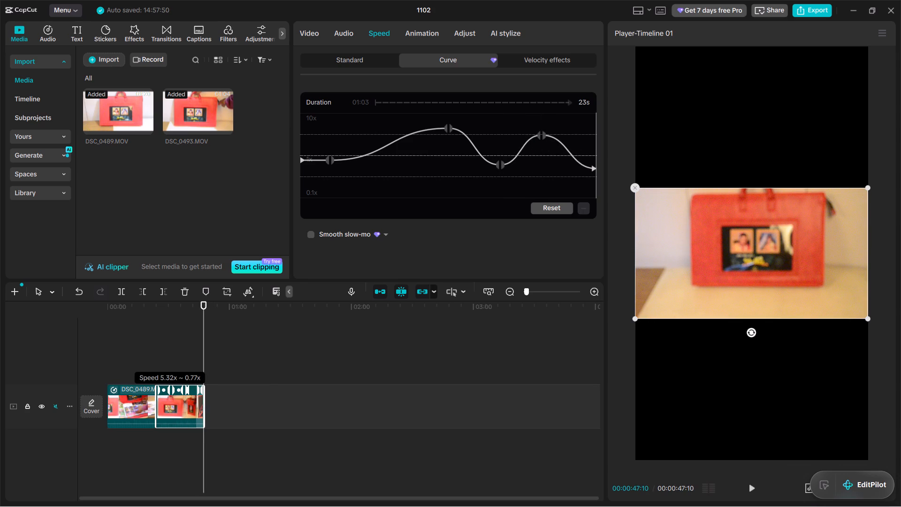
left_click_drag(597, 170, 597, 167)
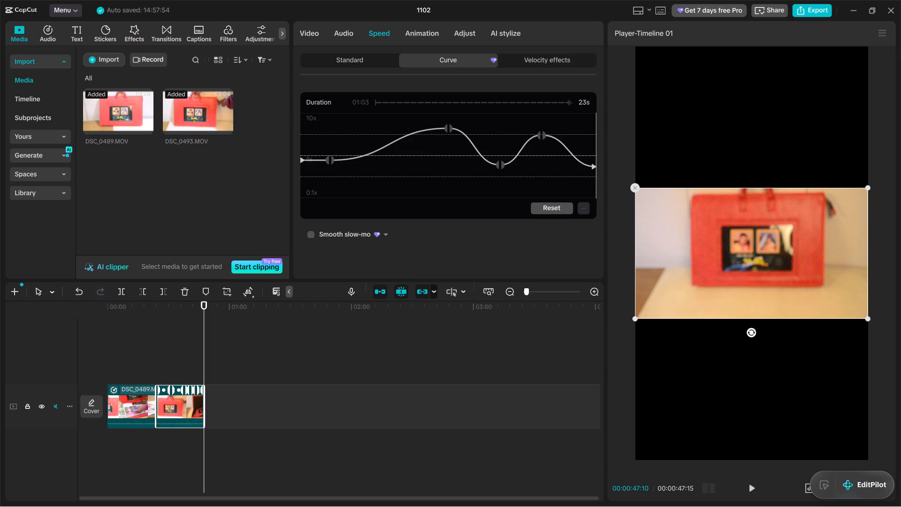
Play back the DSC_0493.MOV clip forwards and backwards with the reshaped Montage curve to check its pacing.
left_click(361, 185)
left_click(313, 188)
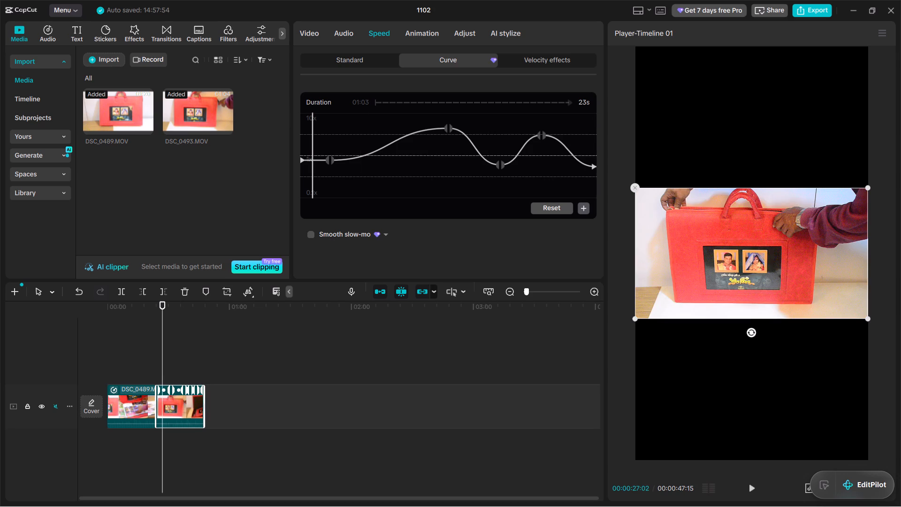
key("space")
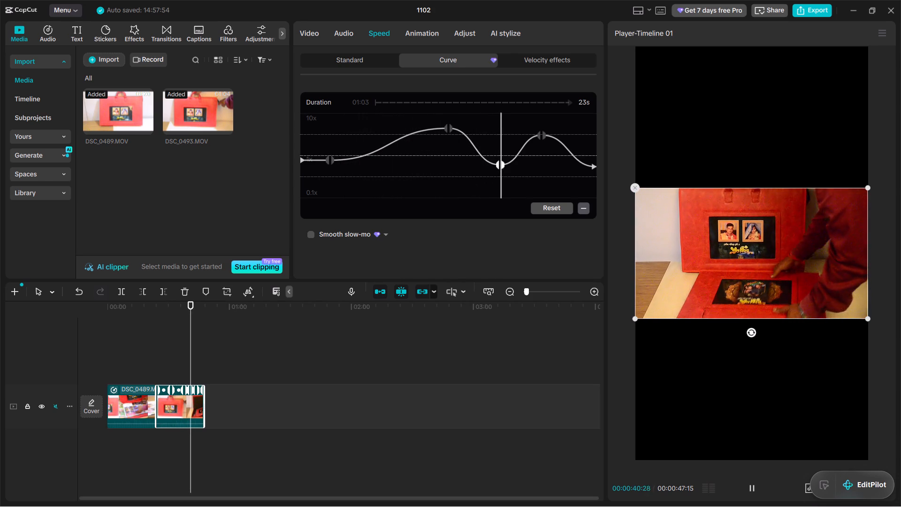
key("space")
type("jjj")
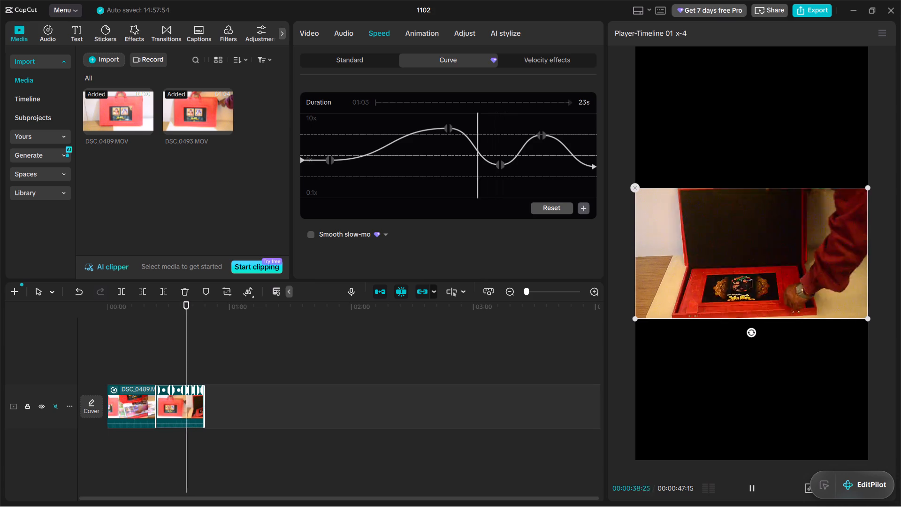
key("space")
key("space")
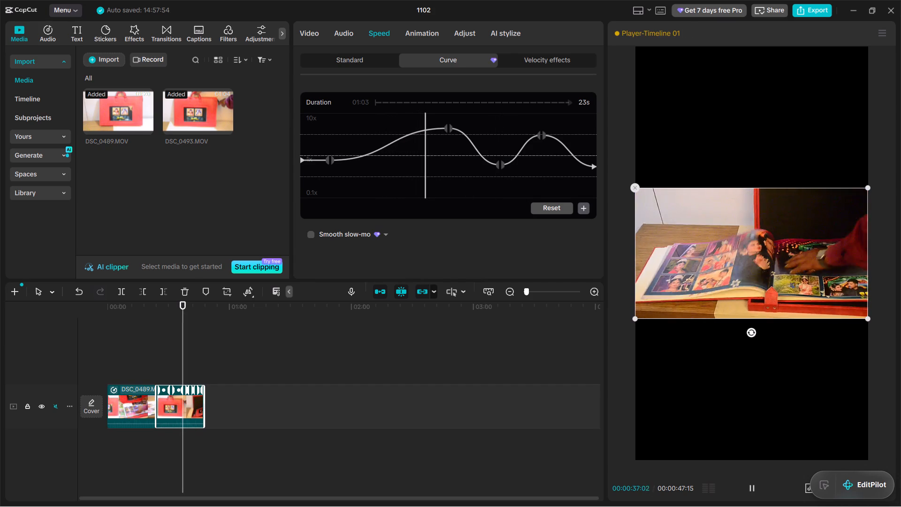
key("space")
type("jj")
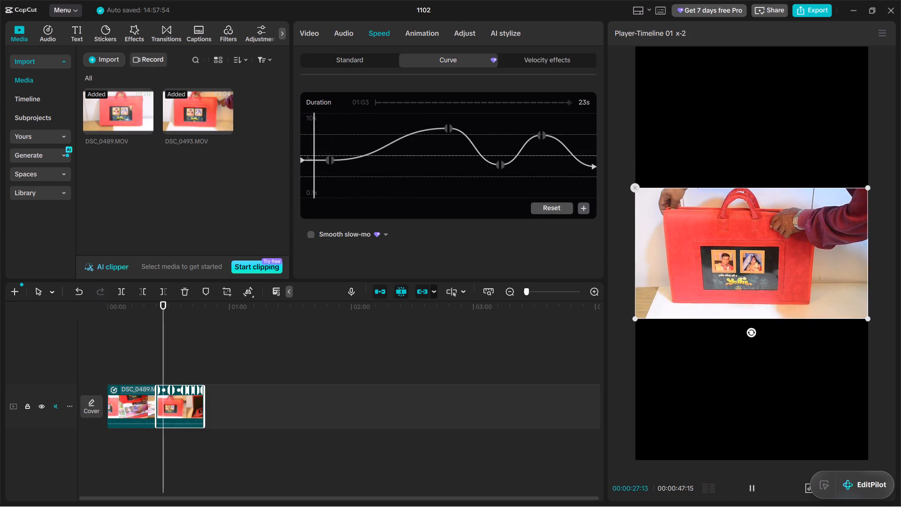
key("space")
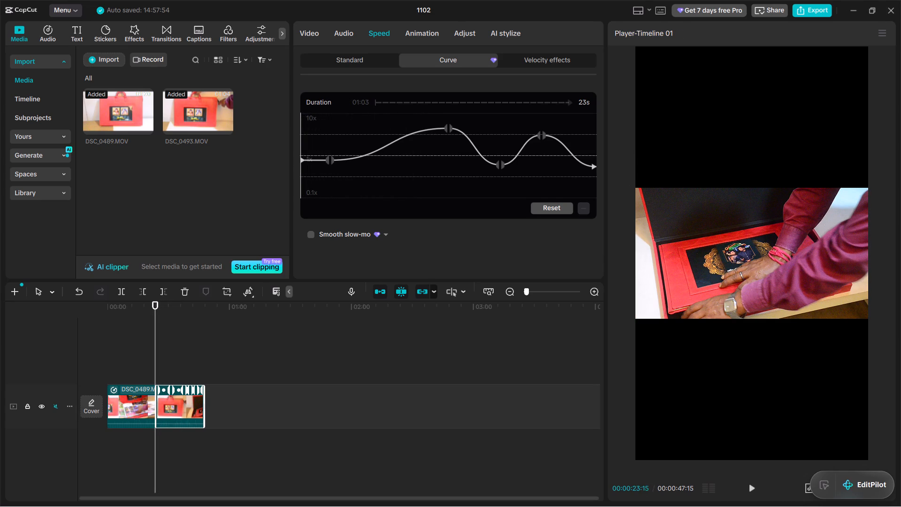
key("space")
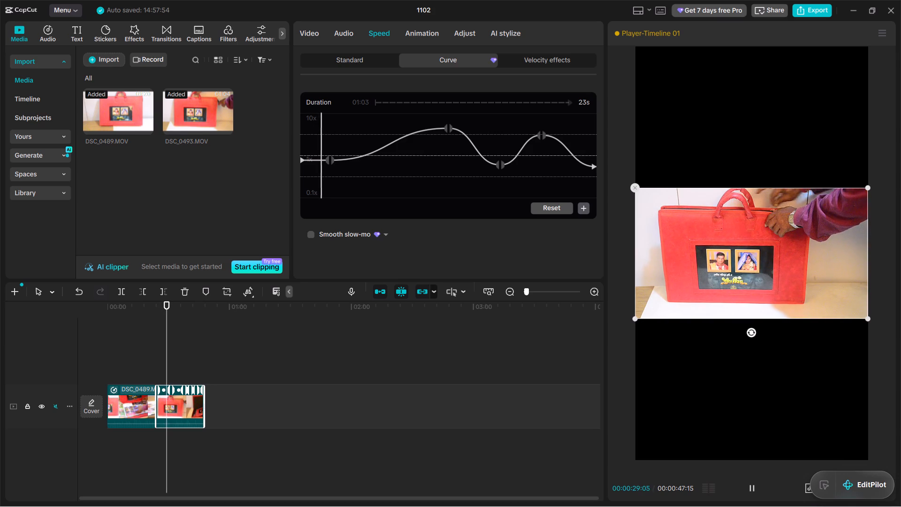
key("space")
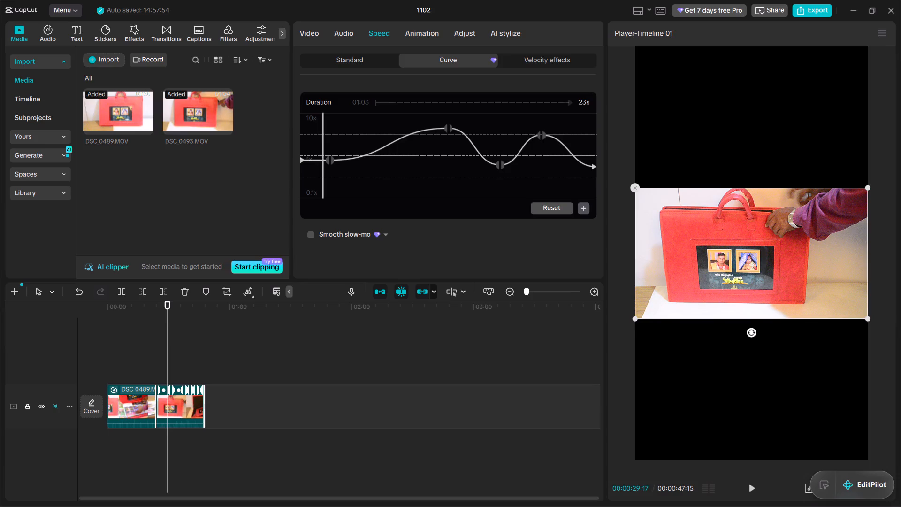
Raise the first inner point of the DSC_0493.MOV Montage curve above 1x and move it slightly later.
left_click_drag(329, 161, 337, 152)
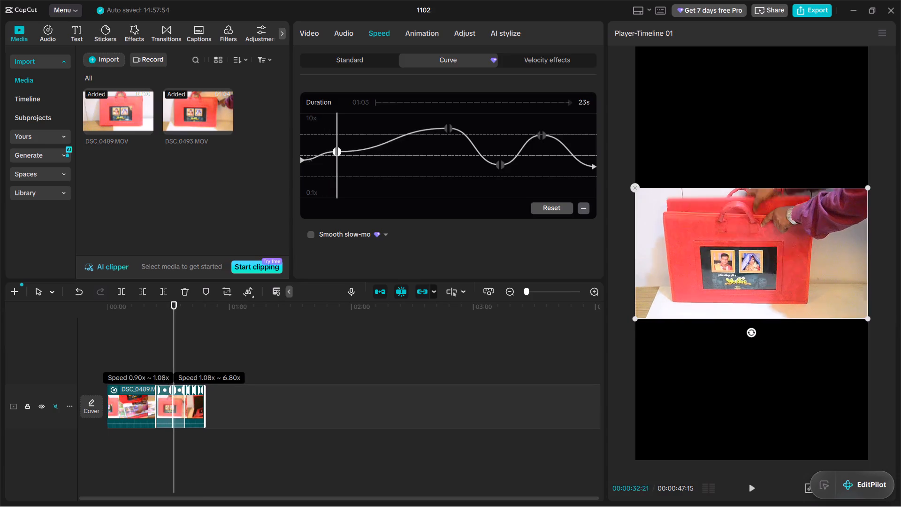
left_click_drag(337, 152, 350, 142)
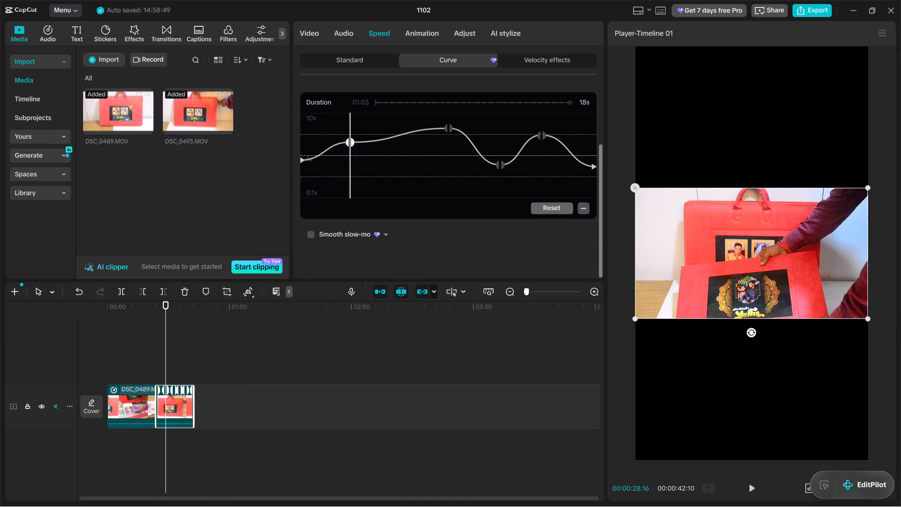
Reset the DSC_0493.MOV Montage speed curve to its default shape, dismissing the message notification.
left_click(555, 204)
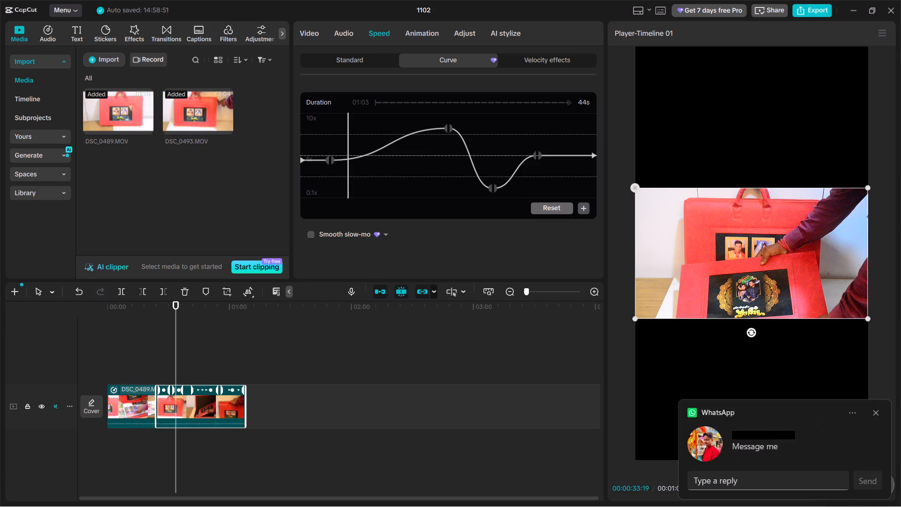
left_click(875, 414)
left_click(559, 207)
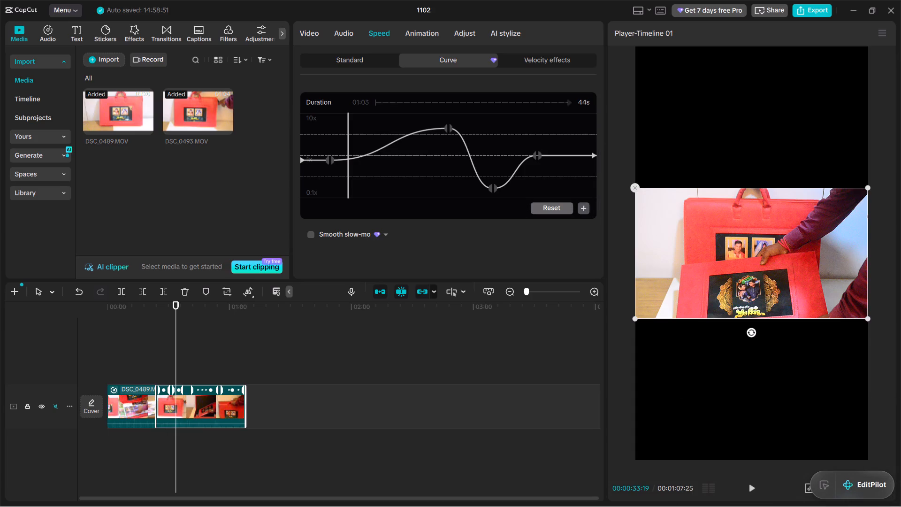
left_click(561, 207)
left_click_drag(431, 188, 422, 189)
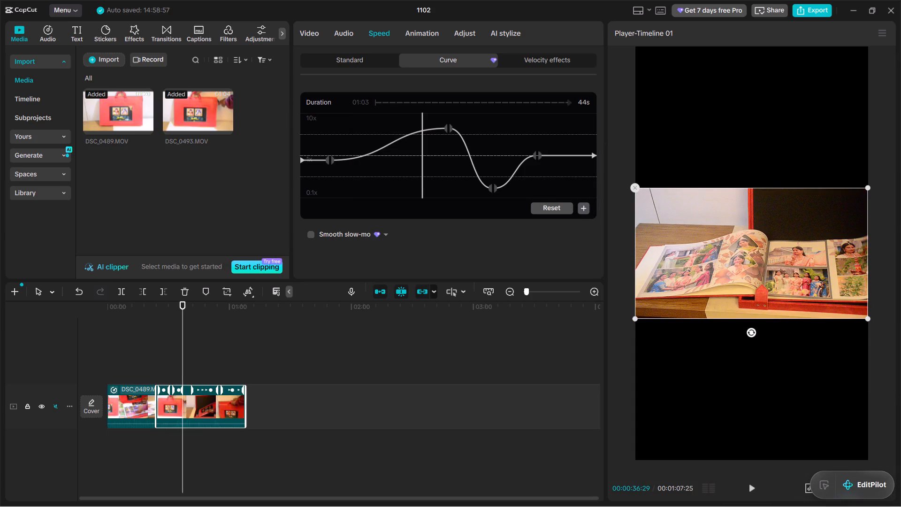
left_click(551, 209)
Replace the Montage preset on DSC_0493.MOV by setting its speed curve to None and applying a Custom curve.
left_click(366, 62)
left_click_drag(425, 49, 428, 54)
left_click(431, 59)
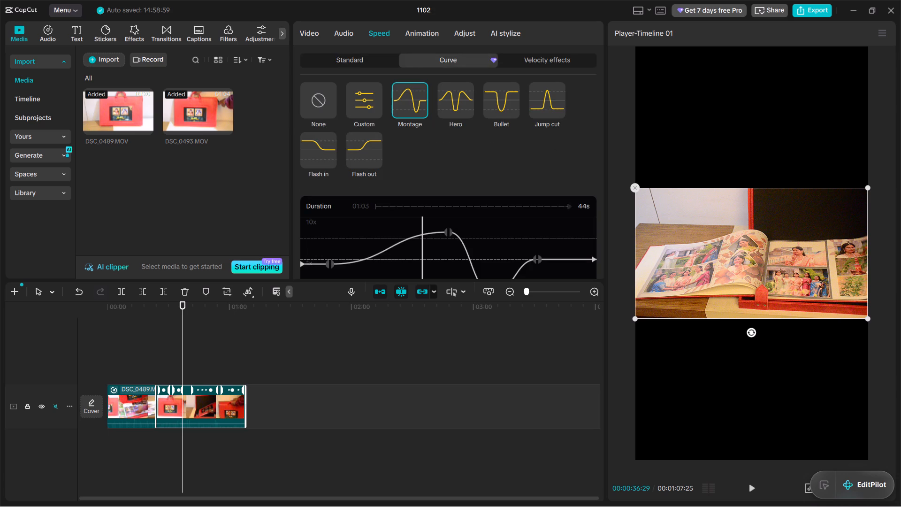
left_click(319, 99)
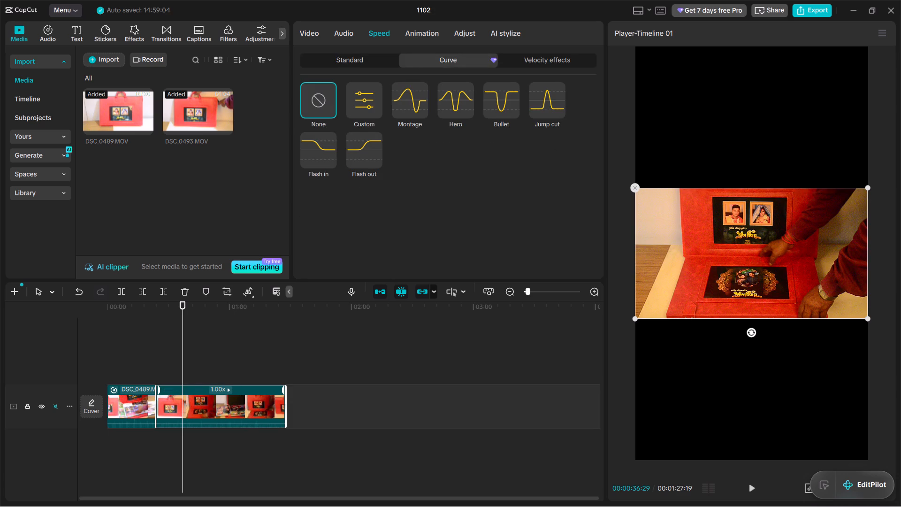
left_click(360, 101)
scroll(484, 169, "down", 3)
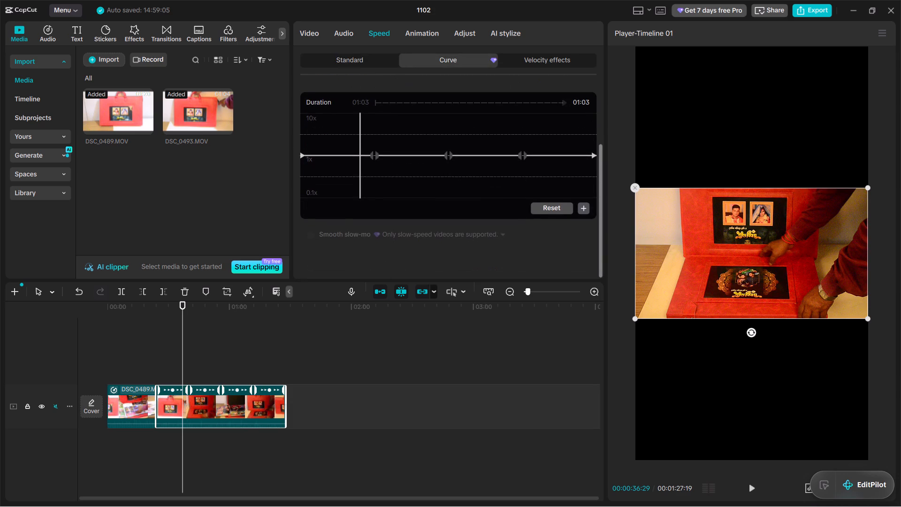
Place the playhead at 00:00:27:16, near the start of DSC_0493.MOV, and reopen that clip's Custom speed curve.
left_click(160, 349)
left_click(163, 341)
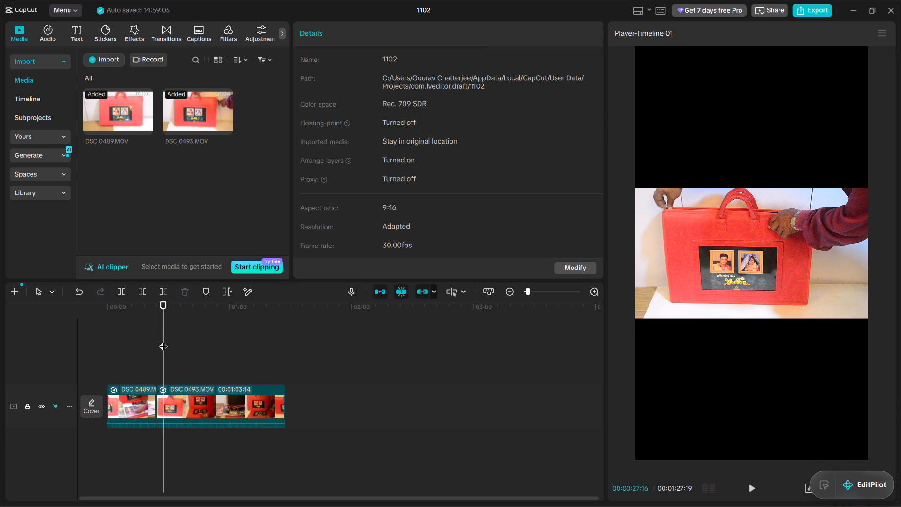
left_click(230, 403)
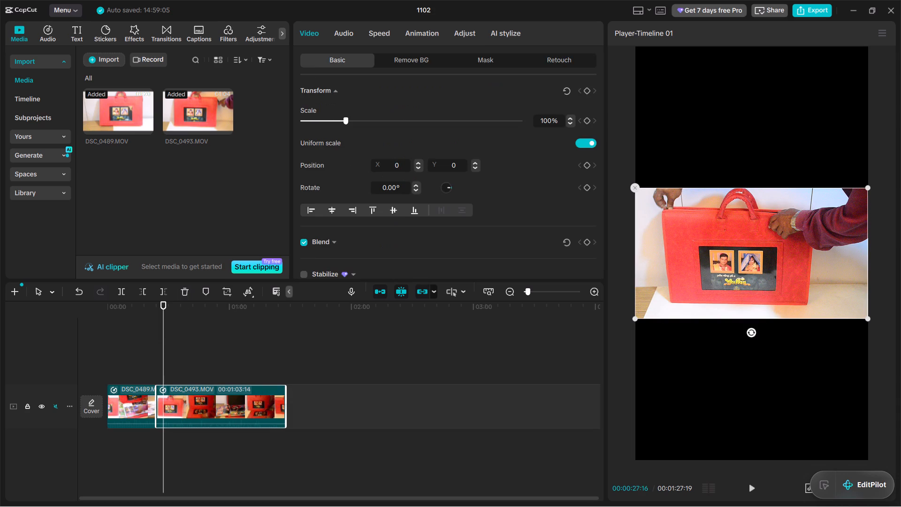
left_click(369, 33)
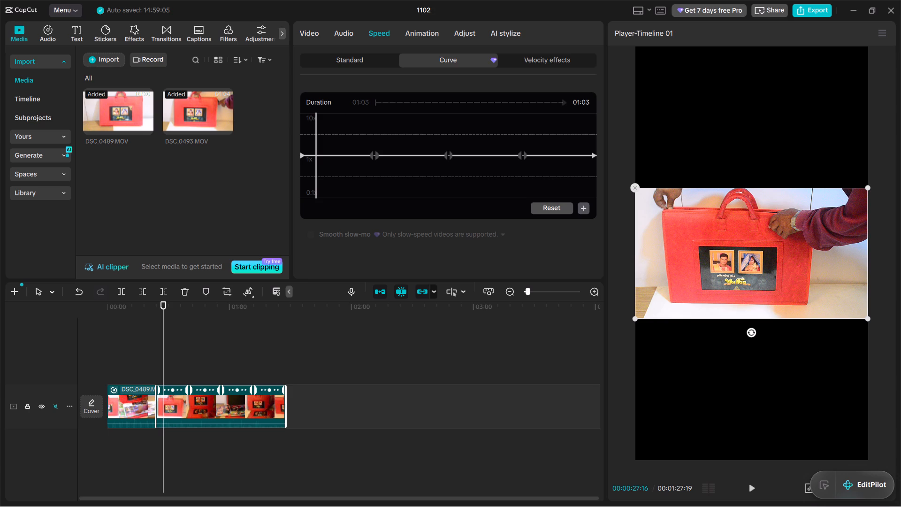
Play back the opening of DSC_0493.MOV with the flat custom speed curve to examine where the speed should change.
key("j")
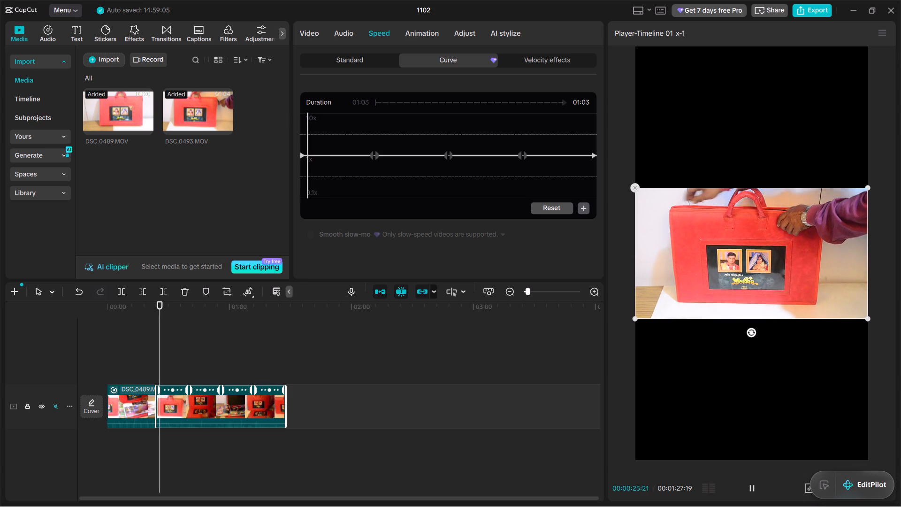
key("space")
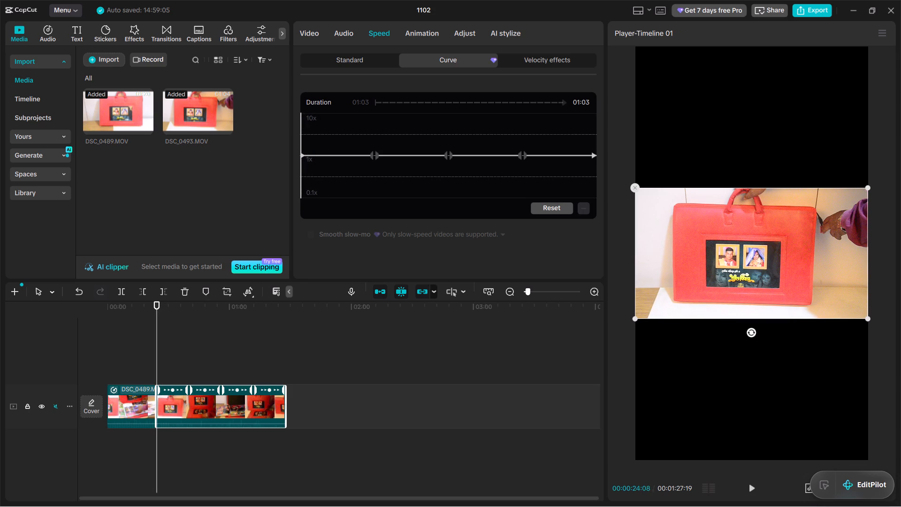
key("space")
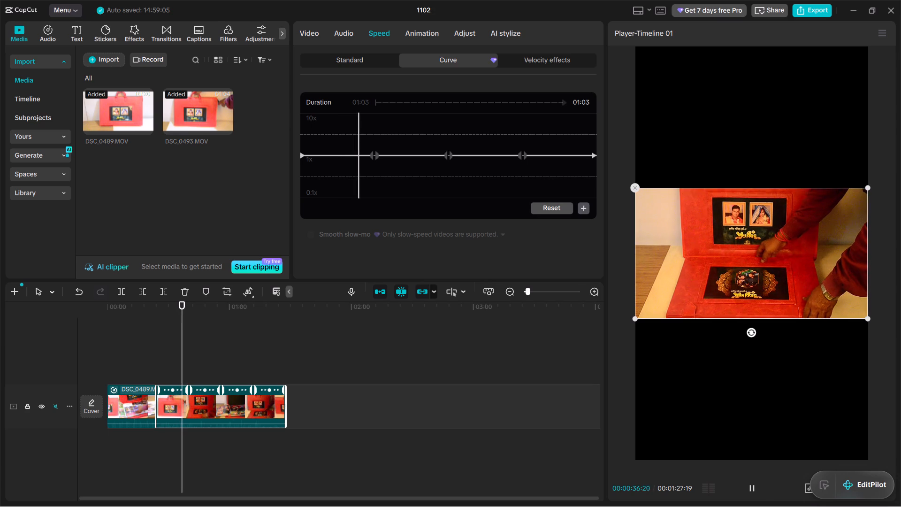
key("space")
key("space")
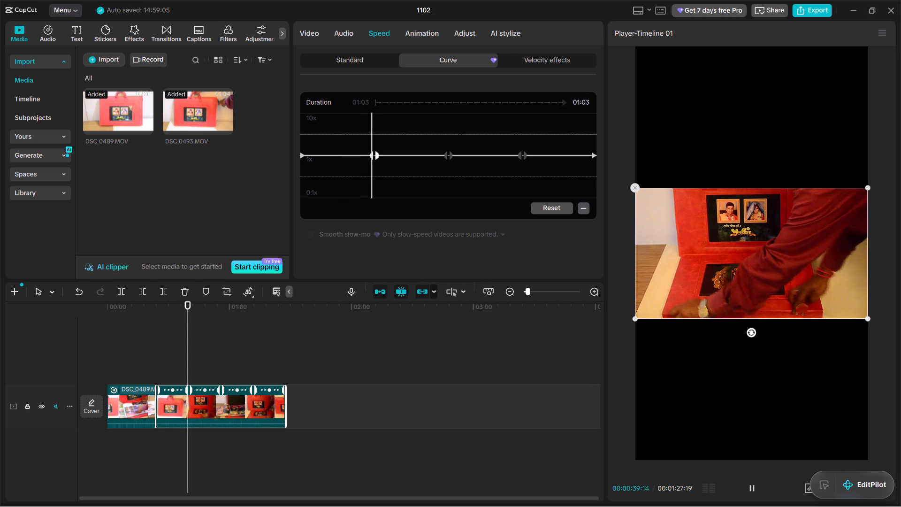
key("space")
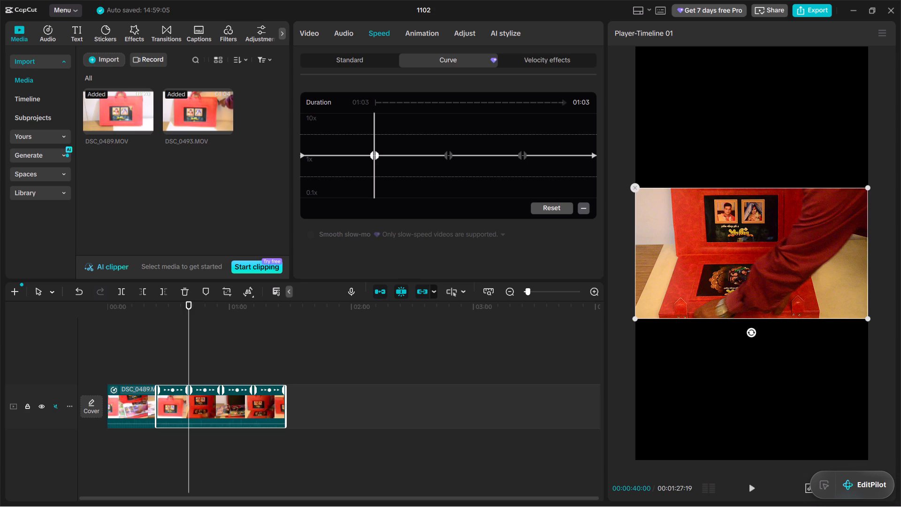
type("jj")
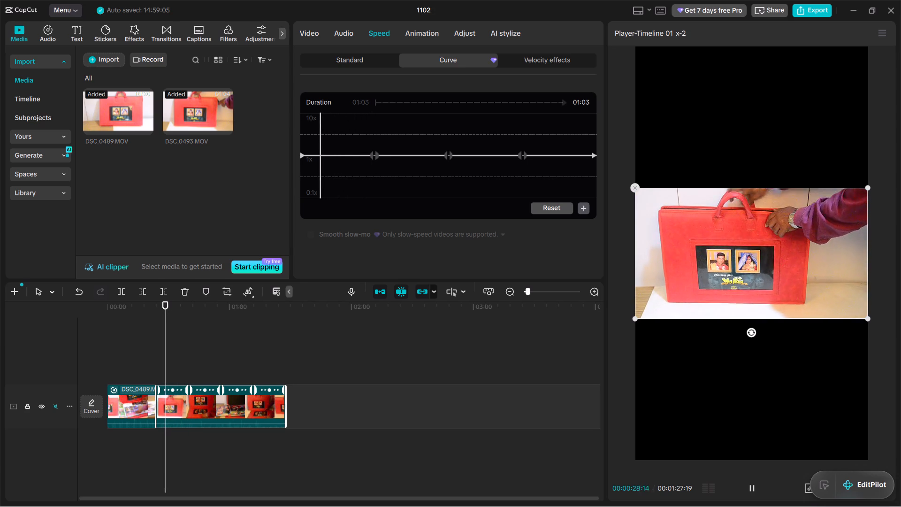
key("space")
key("space")
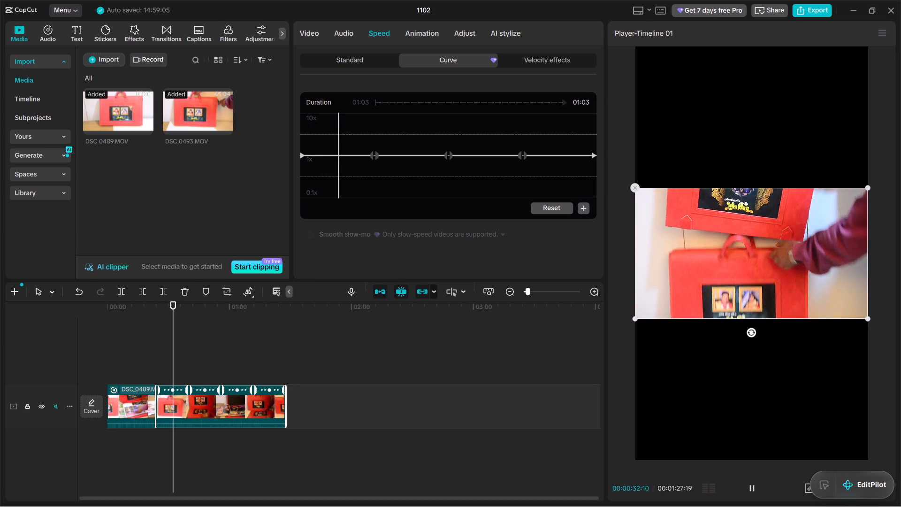
key("space")
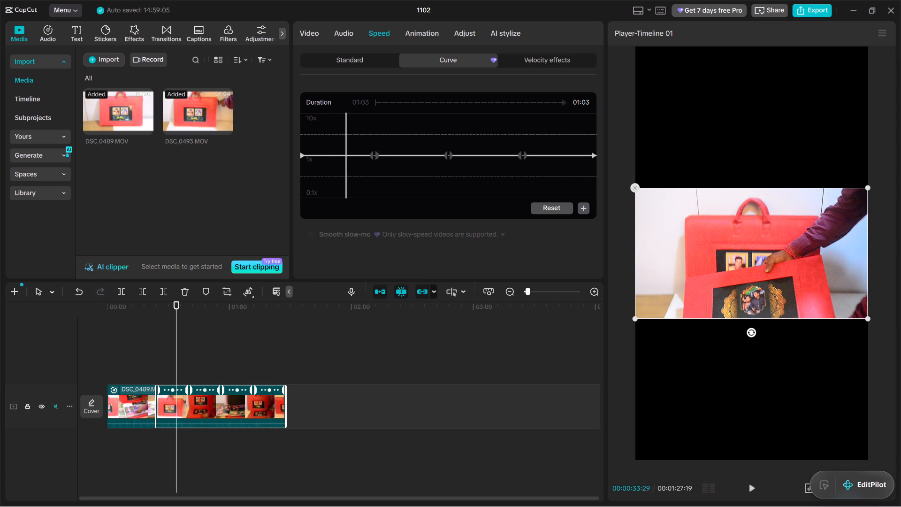
key("space")
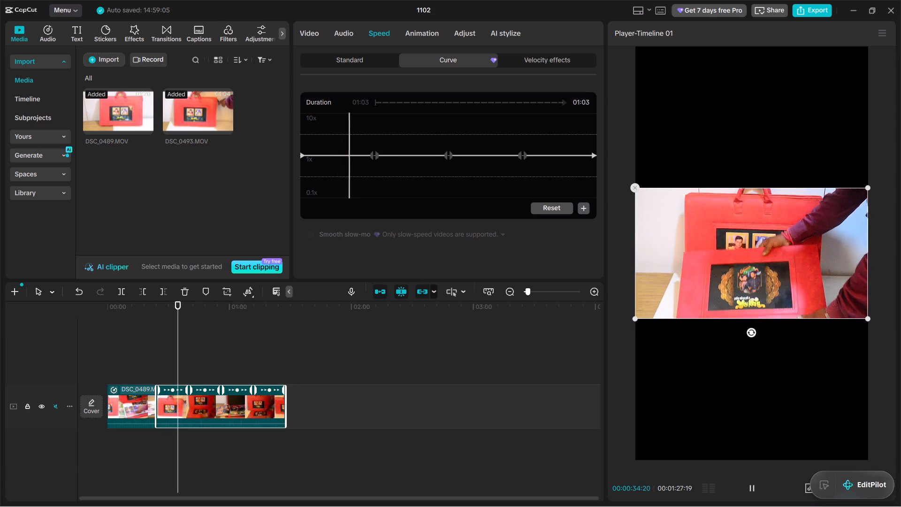
key("space")
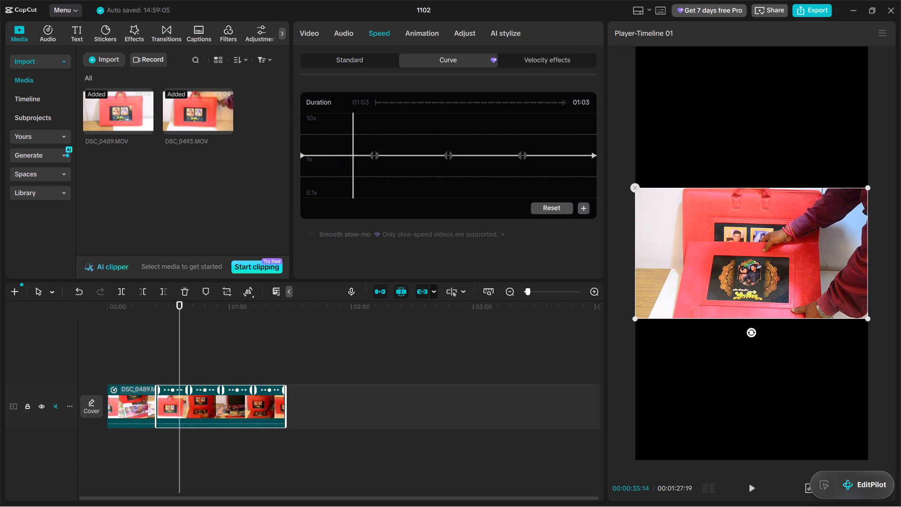
On the DSC_0493.MOV custom curve, move the first inner point earlier at 1x and add a new point before it at about 00:00:29:18.
left_click_drag(374, 156, 367, 154)
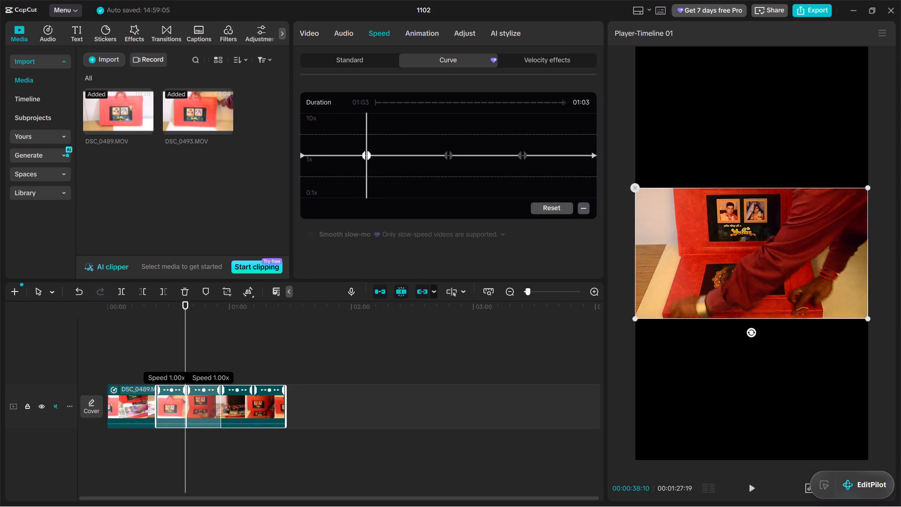
left_click_drag(367, 154, 356, 159)
left_click(326, 143)
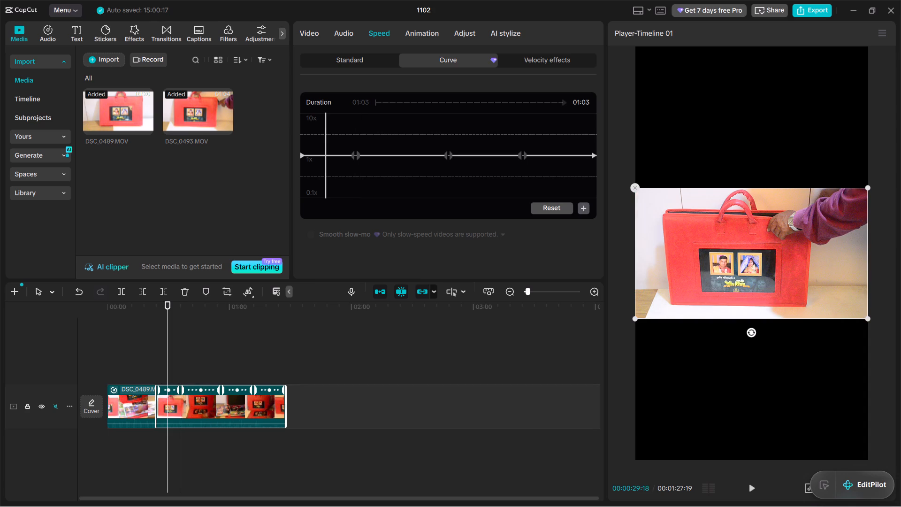
left_click(581, 206)
Raise both sides of the DSC_0493.MOV curve's first inner point to about 4x, slightly later in time, and play back the clip's opening.
left_click(367, 171)
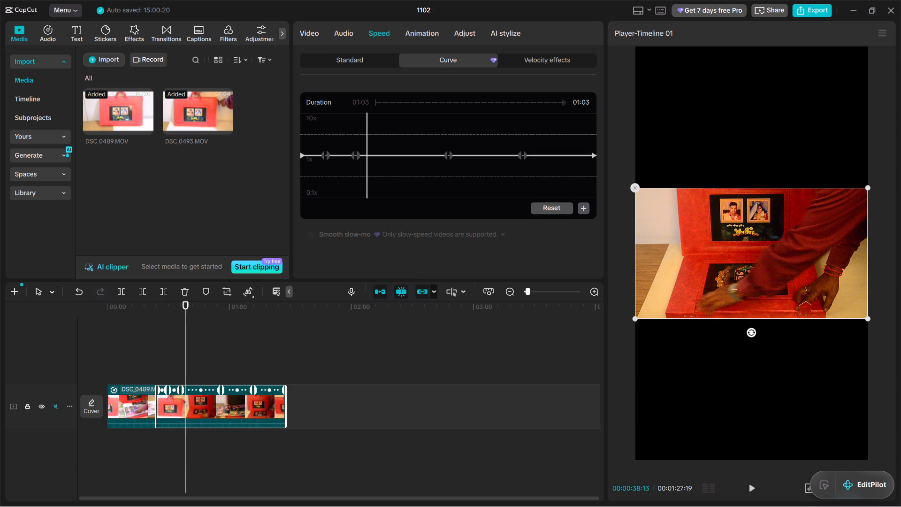
left_click_drag(324, 155, 330, 143)
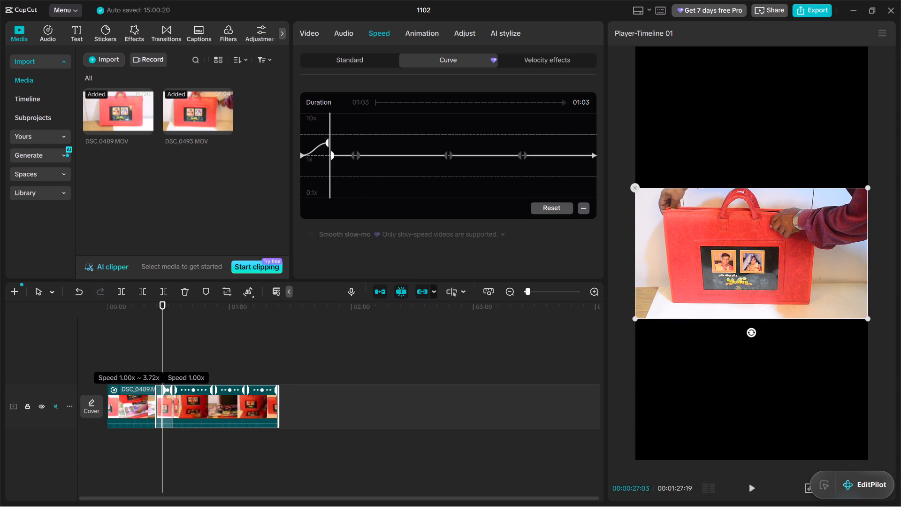
left_click_drag(330, 143, 332, 144)
left_click_drag(334, 155, 338, 150)
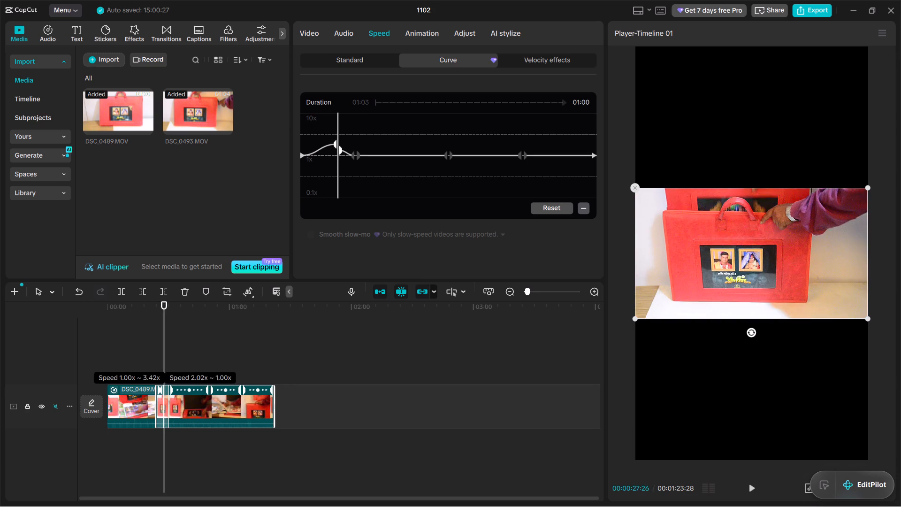
left_click_drag(338, 150, 332, 144)
left_click(335, 167)
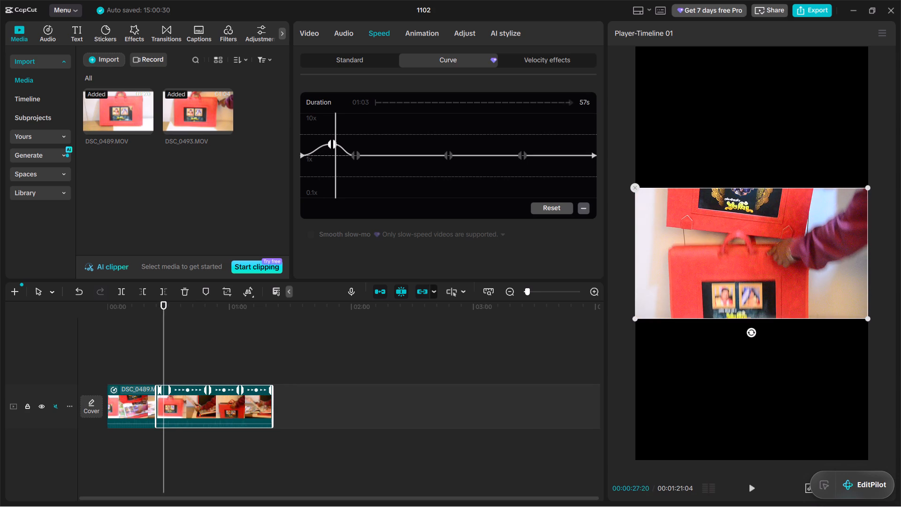
left_click(359, 177)
left_click_drag(331, 143, 330, 148)
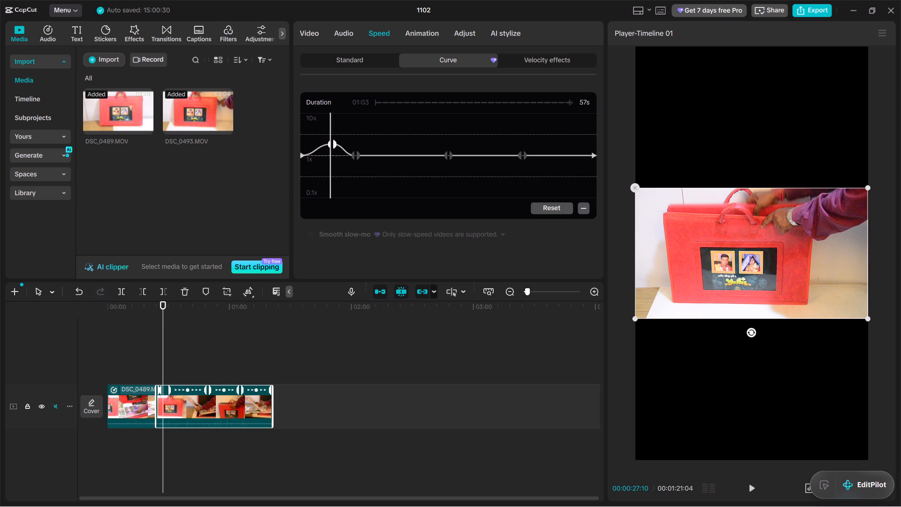
left_click_drag(330, 148, 377, 195)
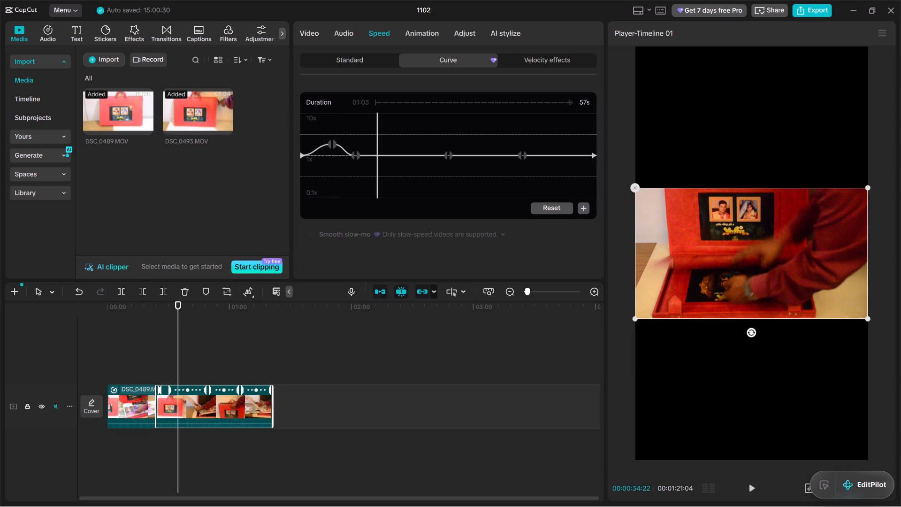
left_click(332, 140)
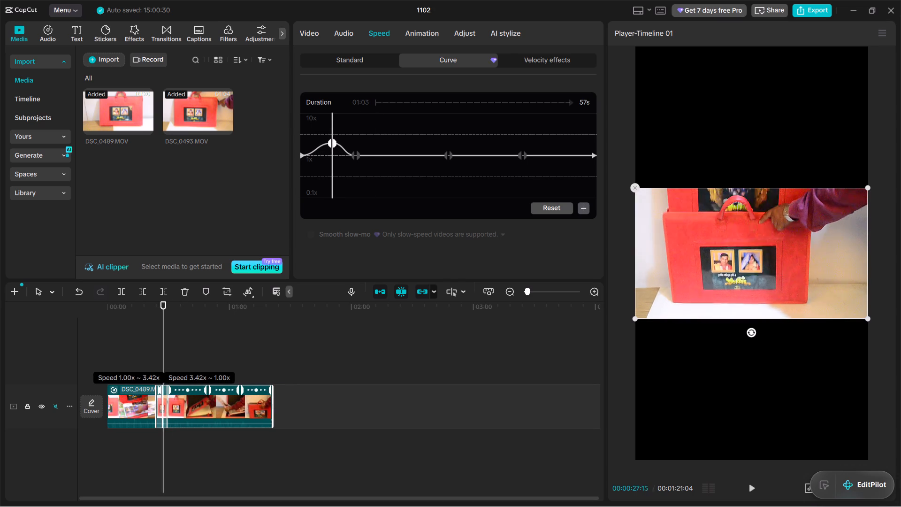
left_click_drag(313, 127, 292, 137)
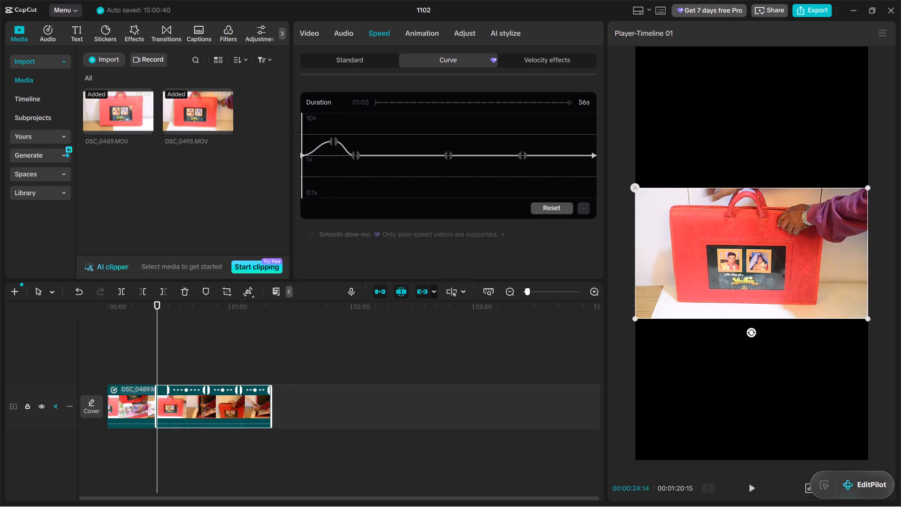
left_click_drag(292, 137, 291, 137)
key("space")
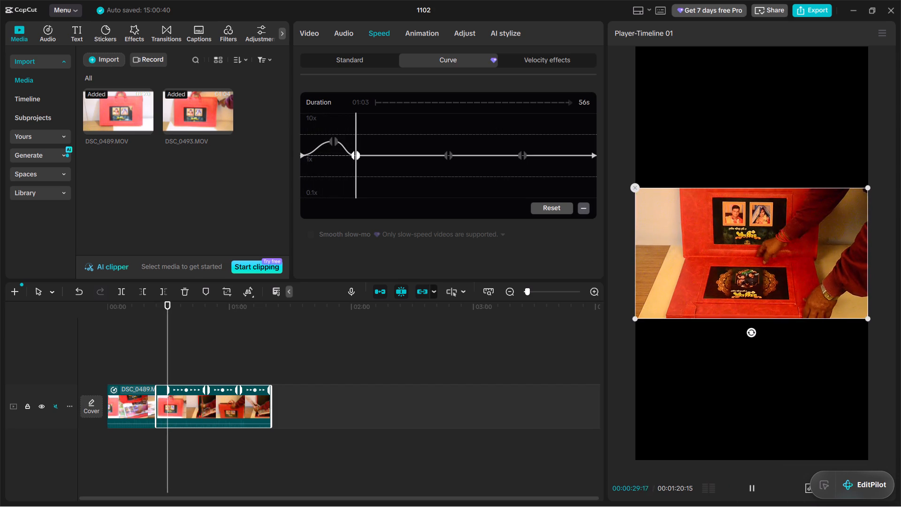
key("space")
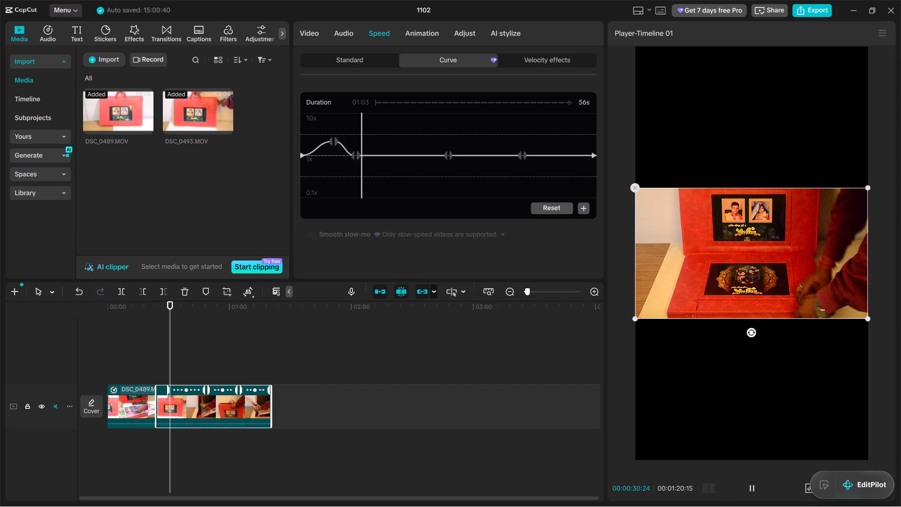
Move the third inner point of the DSC_0493.MOV curve earlier, raise both its sides to about 3.63x, and play back that section.
left_click_drag(446, 153, 396, 146)
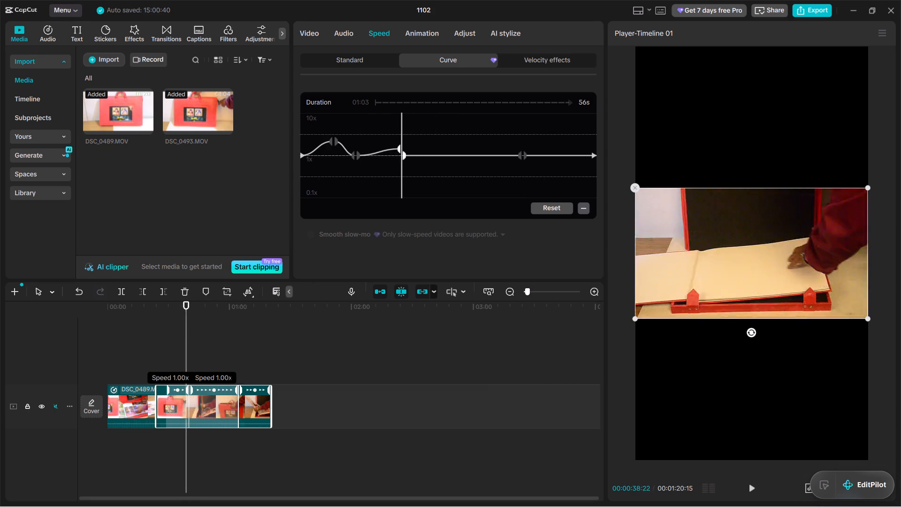
left_click_drag(396, 146, 388, 146)
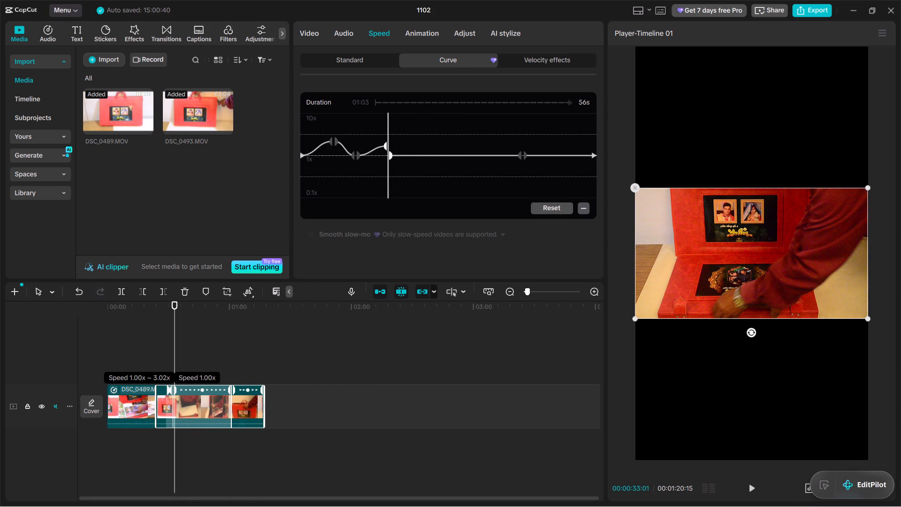
left_click_drag(388, 146, 416, 143)
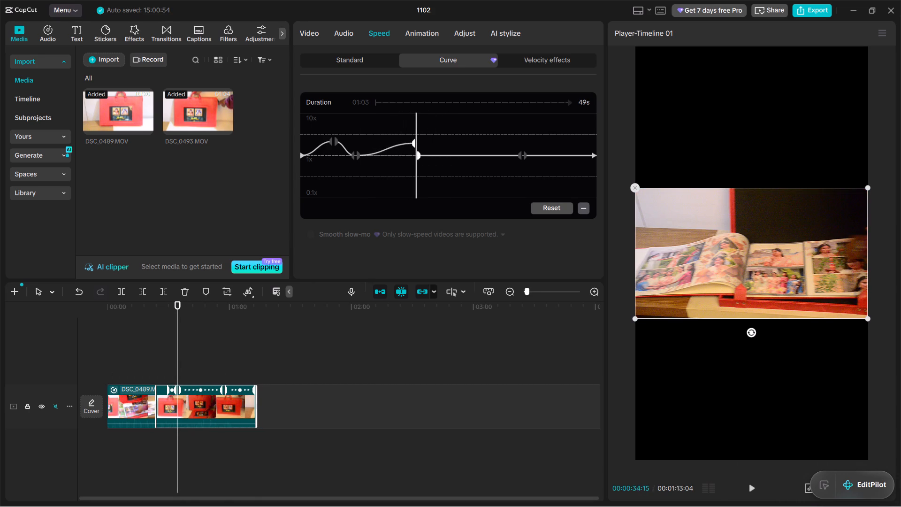
left_click_drag(420, 155, 420, 146)
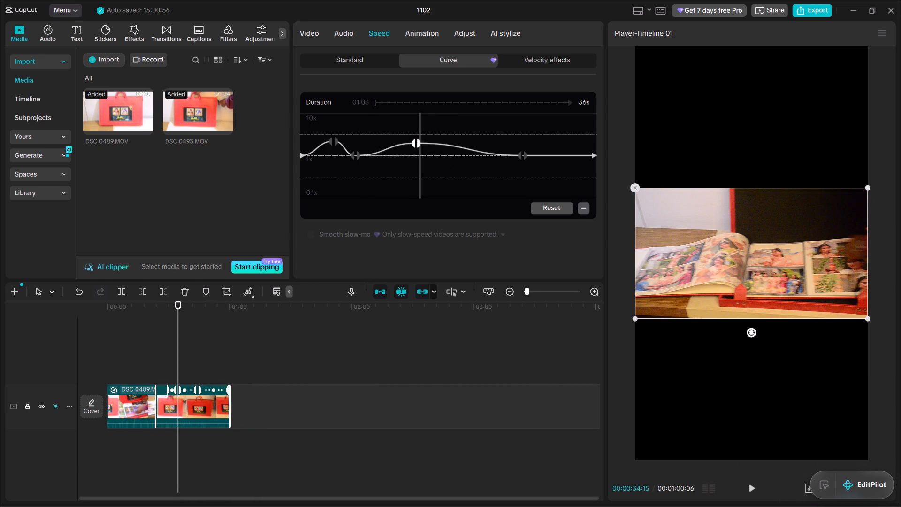
left_click(362, 138)
key("space")
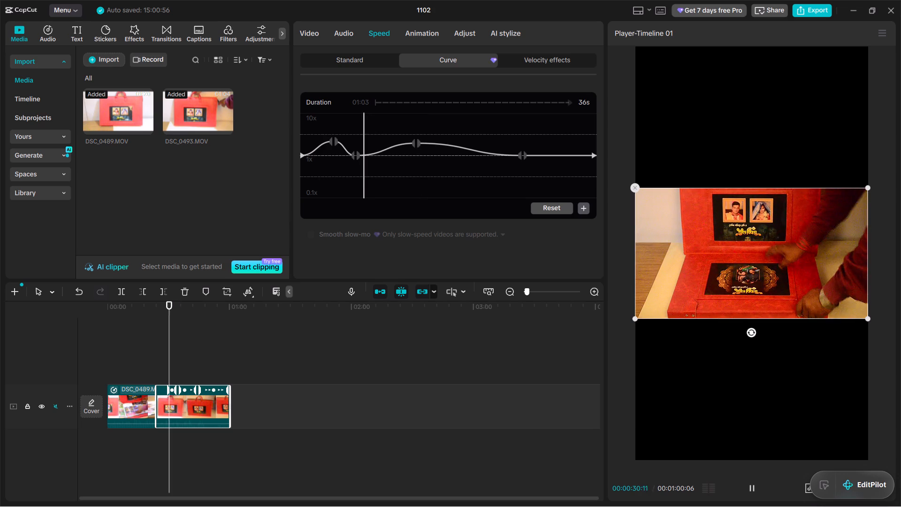
left_click(387, 89)
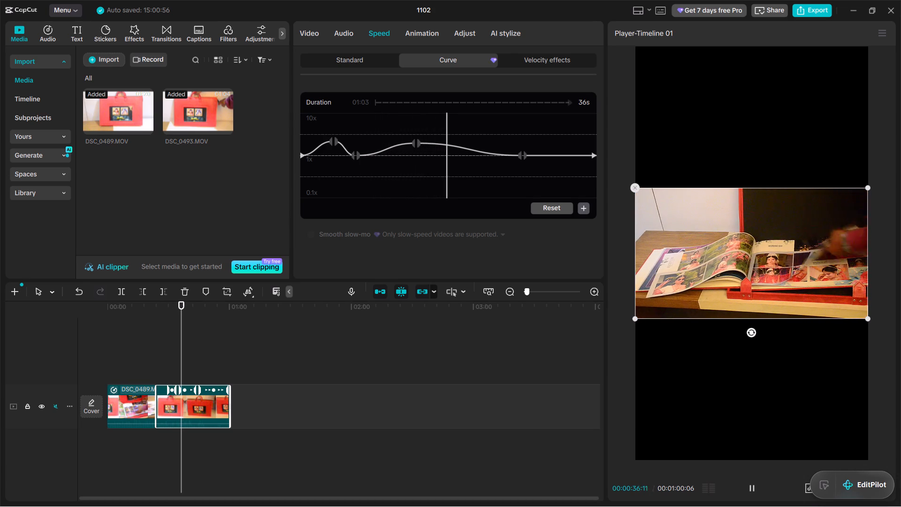
key("space")
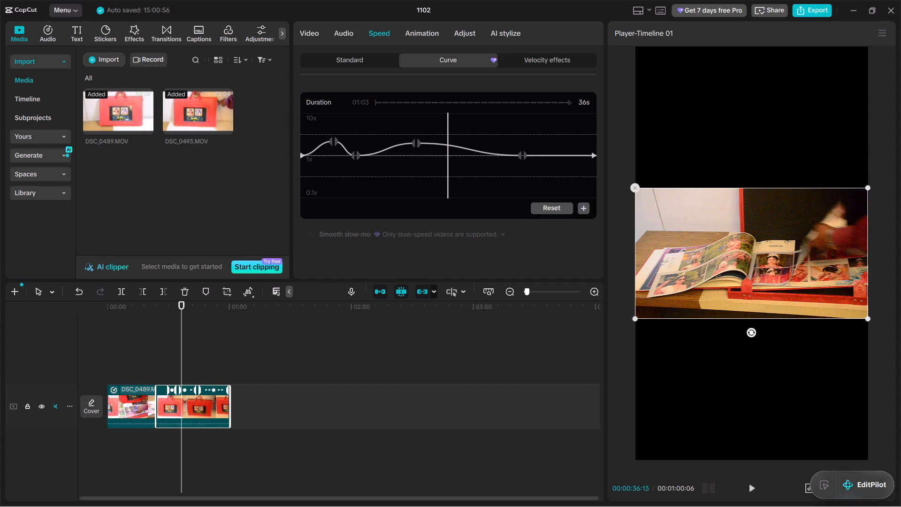
Lower both sides of the second inner point on the DSC_0493.MOV curve to about 0.83x and play the clip from its start.
left_click_drag(354, 154, 358, 163)
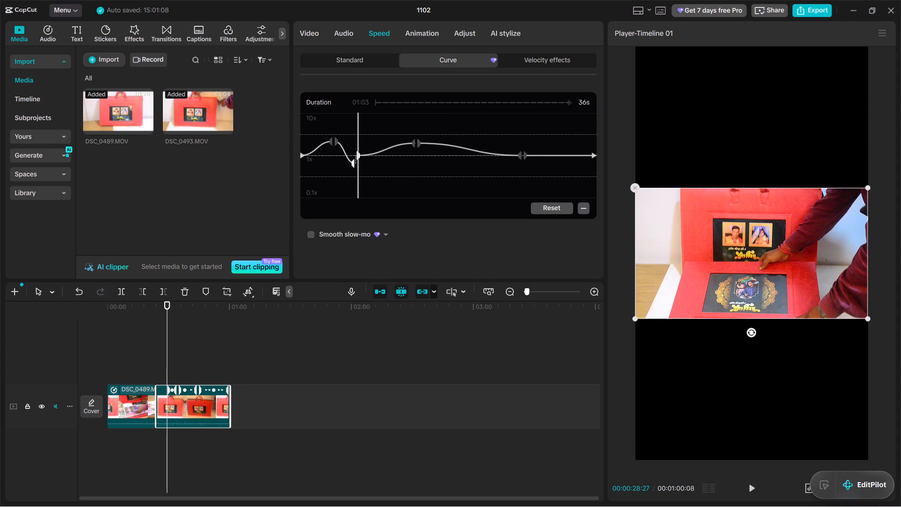
left_click(372, 166)
left_click_drag(358, 152, 358, 155)
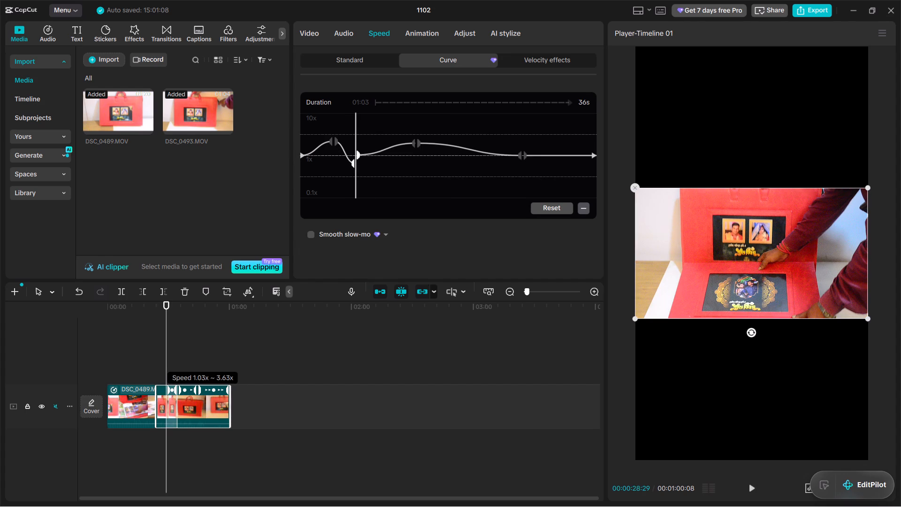
left_click_drag(358, 155, 357, 159)
left_click_drag(325, 171, 249, 159)
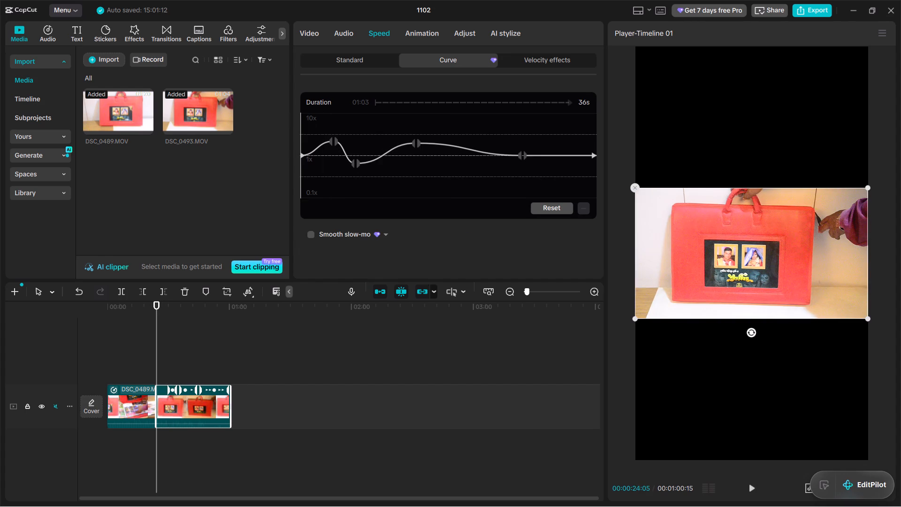
key("space")
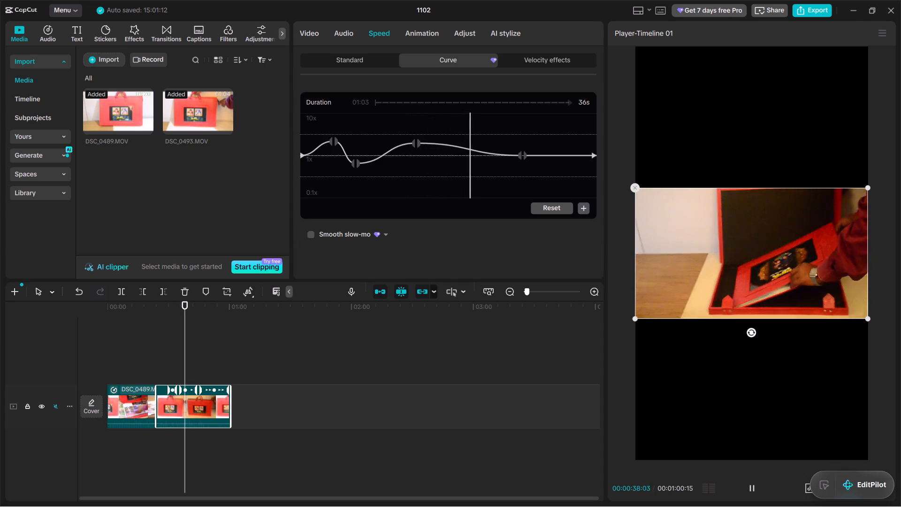
key("space")
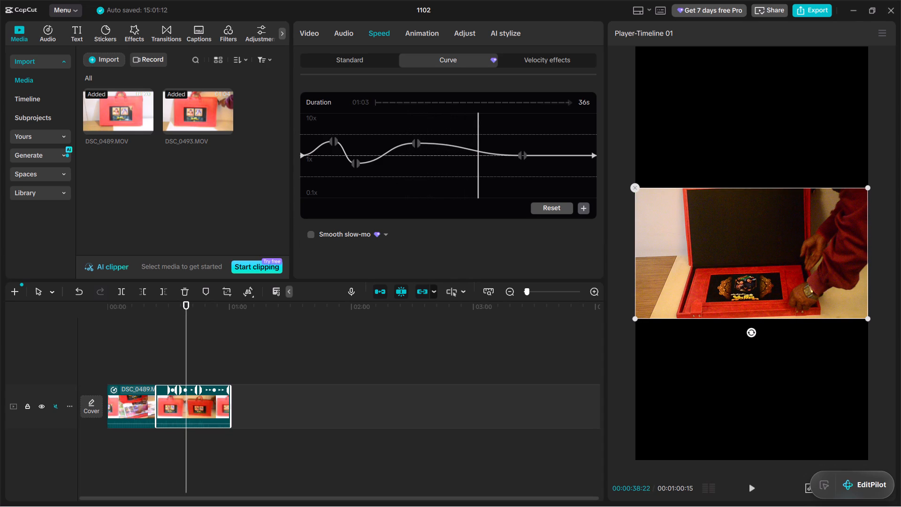
Move the third inner point of the DSC_0493.MOV curve later, raise both its sides to just above 5x, and play back the clip.
left_click_drag(415, 144, 431, 136)
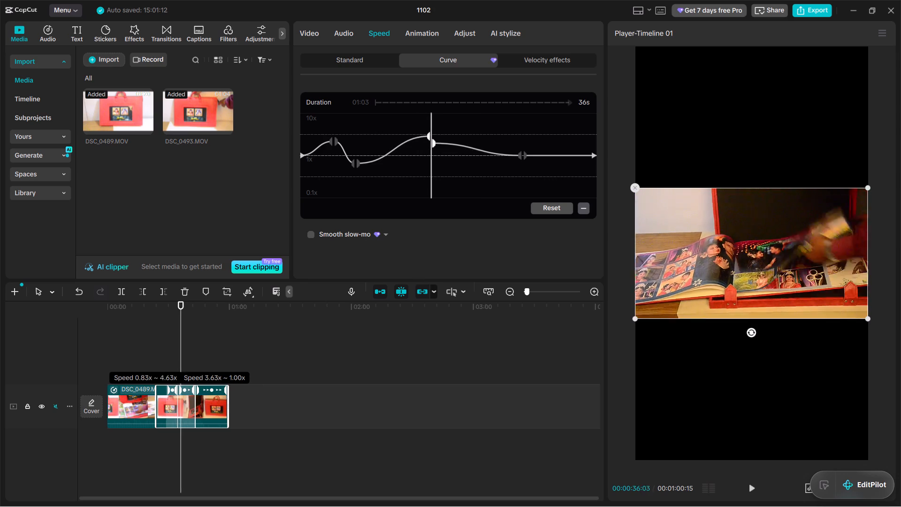
left_click_drag(431, 136, 442, 135)
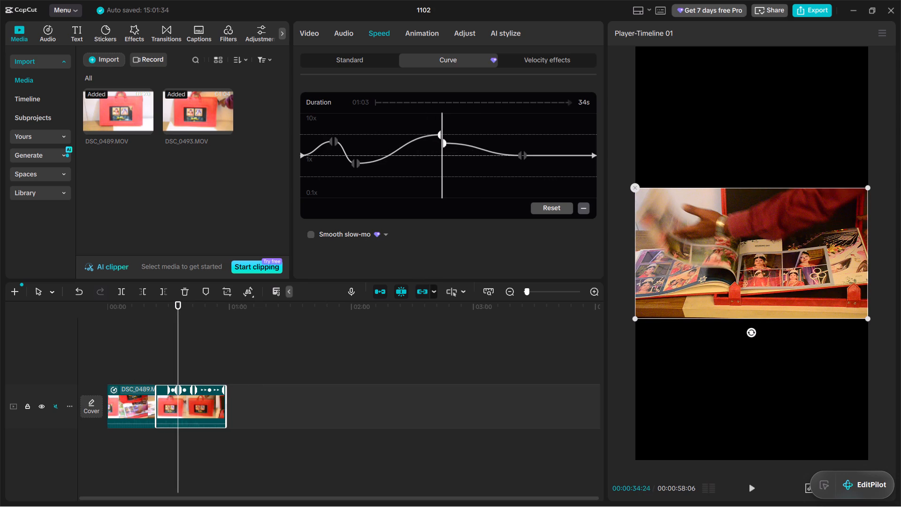
left_click_drag(444, 140, 449, 132)
left_click(352, 119)
key("space")
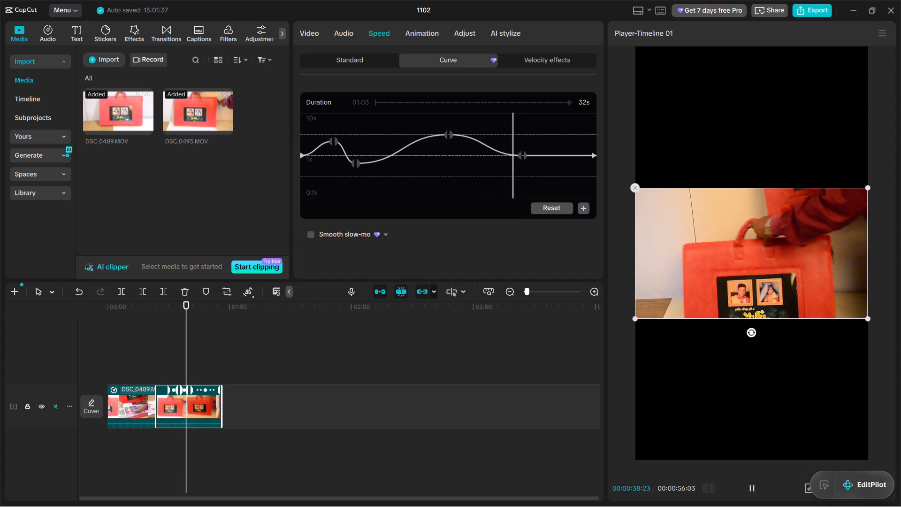
key("space")
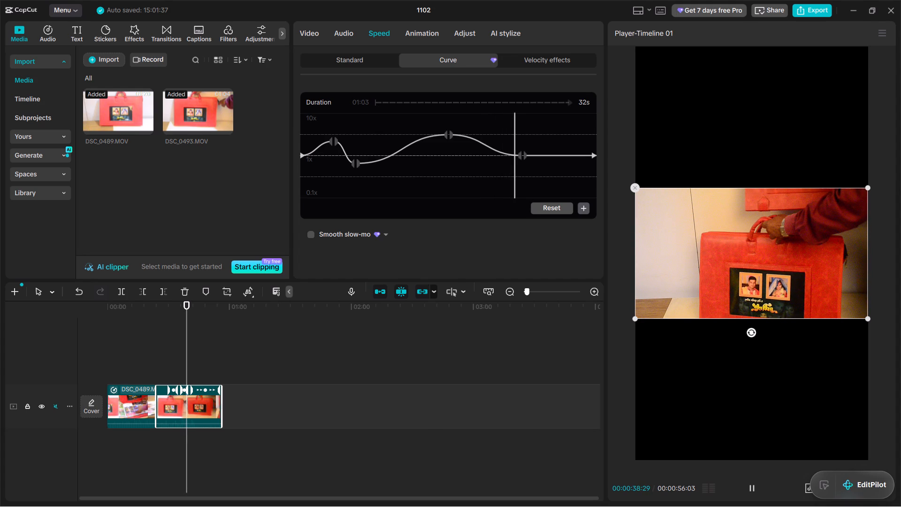
key("space")
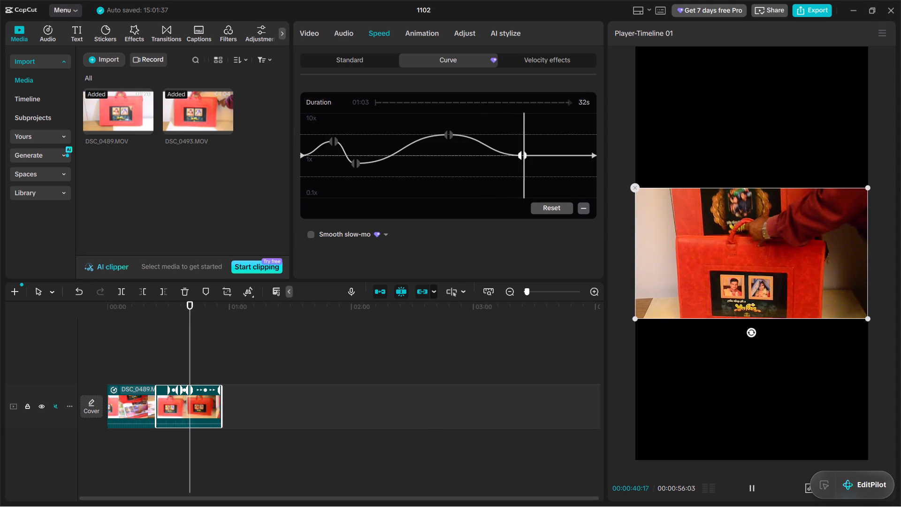
key("space")
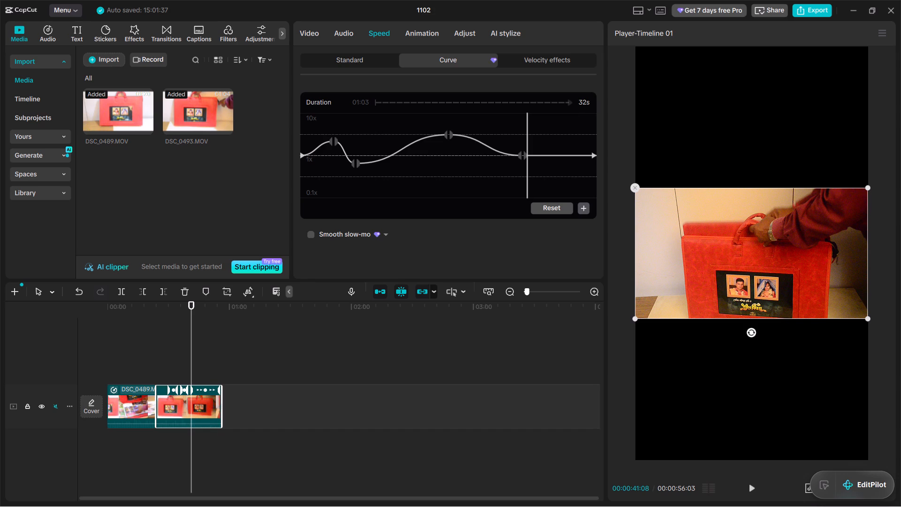
Lower the last inner point of the DSC_0493.MOV custom curve to about 0.75x, near 00:00:39:29 on the timeline.
left_click_drag(591, 154, 593, 139)
left_click_drag(521, 153, 540, 157)
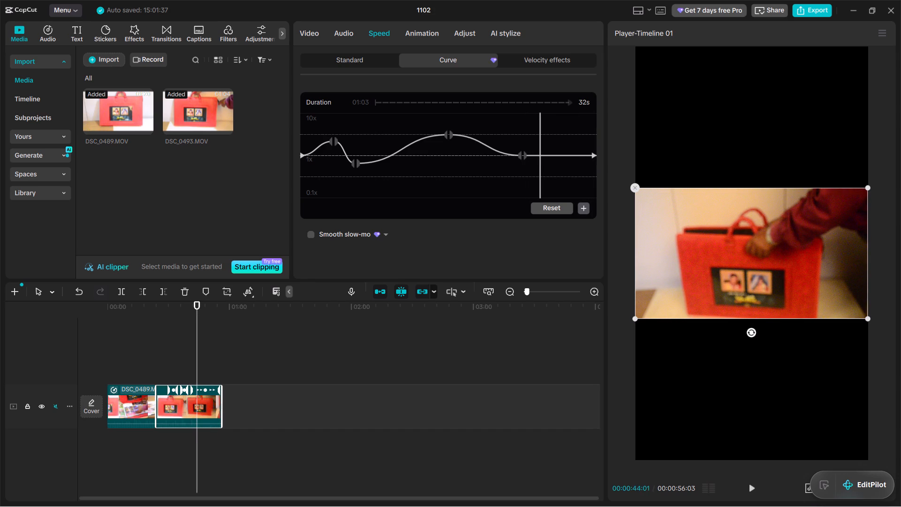
left_click_drag(523, 156, 520, 165)
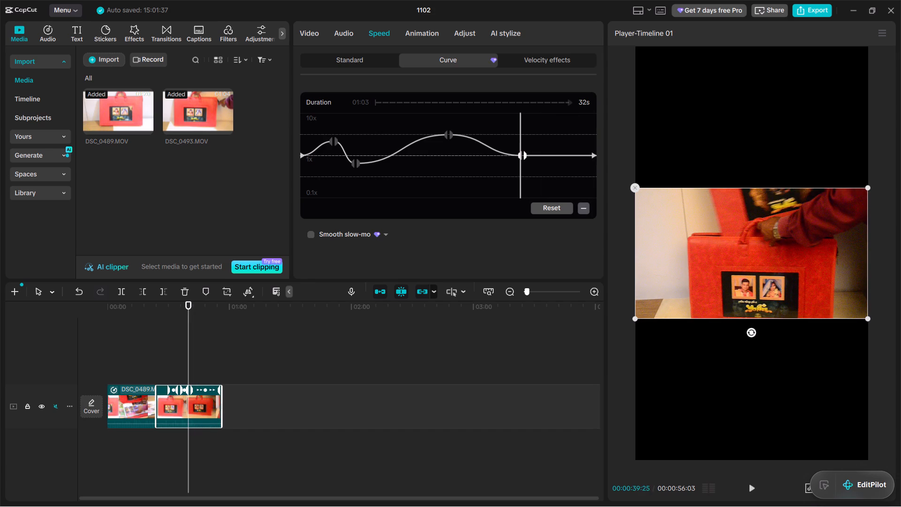
left_click_drag(520, 165, 501, 177)
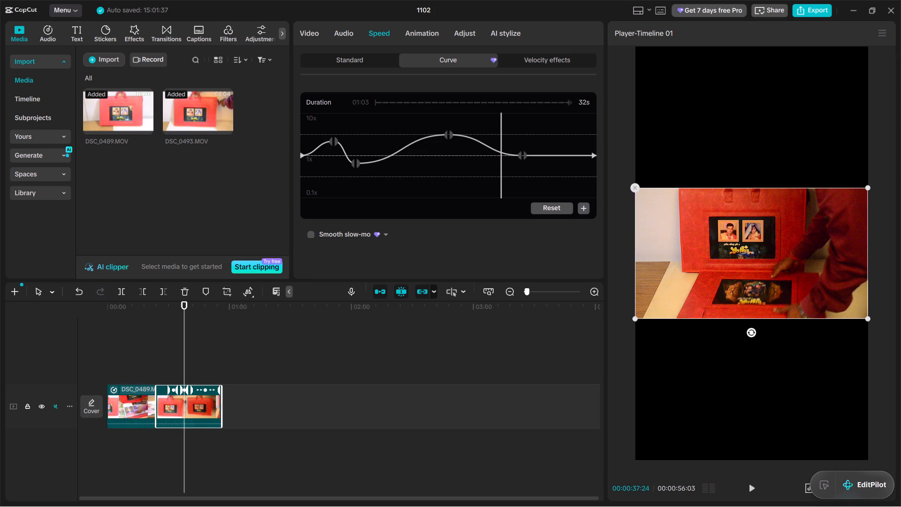
left_click_drag(523, 154, 529, 171)
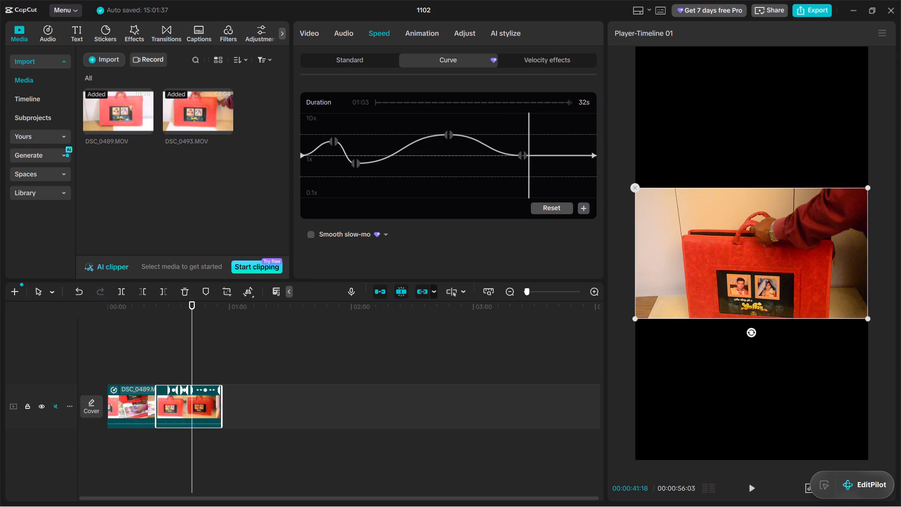
left_click(535, 145)
left_click_drag(523, 156, 520, 167)
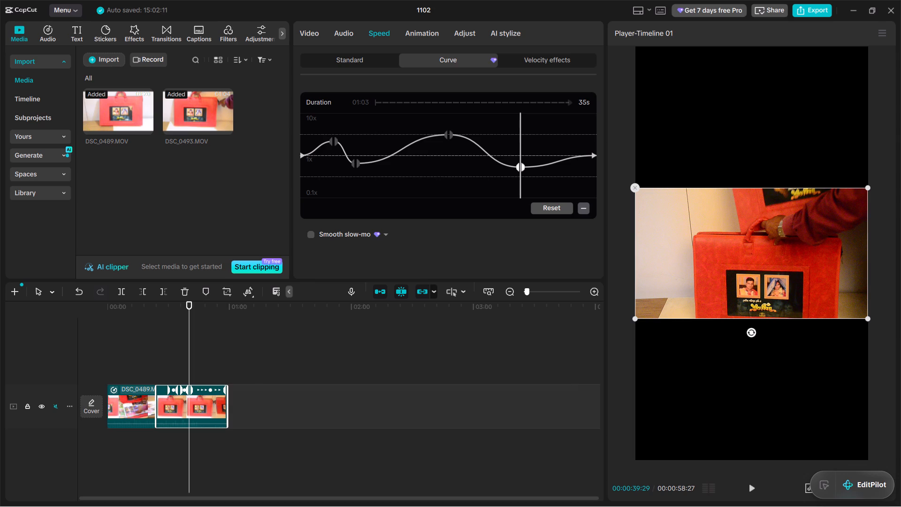
Raise the end point of the DSC_0493.MOV speed curve to above 6.5x and play back from the curve's dip-to-peak rise.
left_click_drag(594, 156, 595, 130)
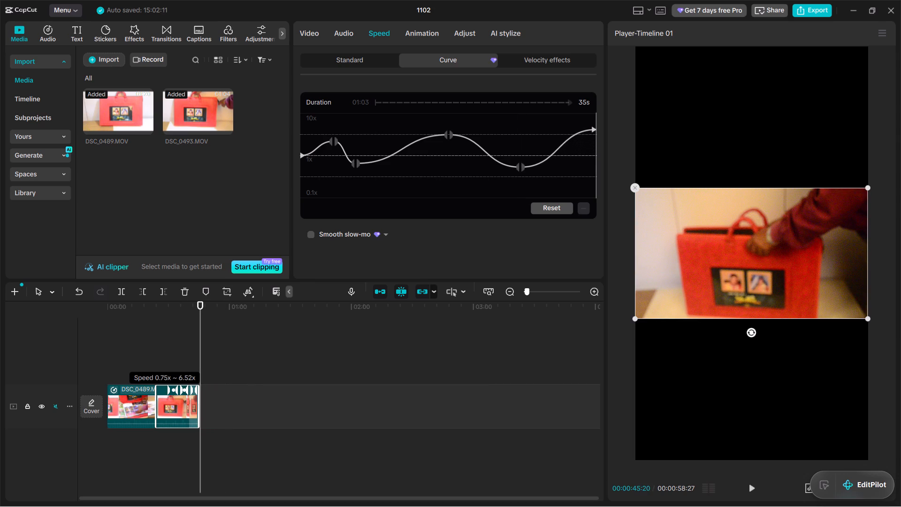
left_click_drag(595, 130, 597, 127)
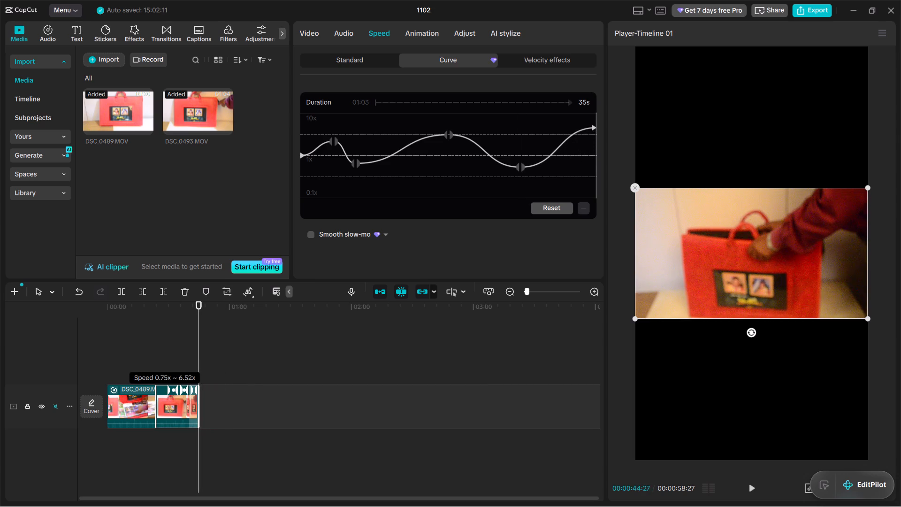
left_click_drag(597, 127, 598, 125)
left_click(421, 190)
left_click(387, 200)
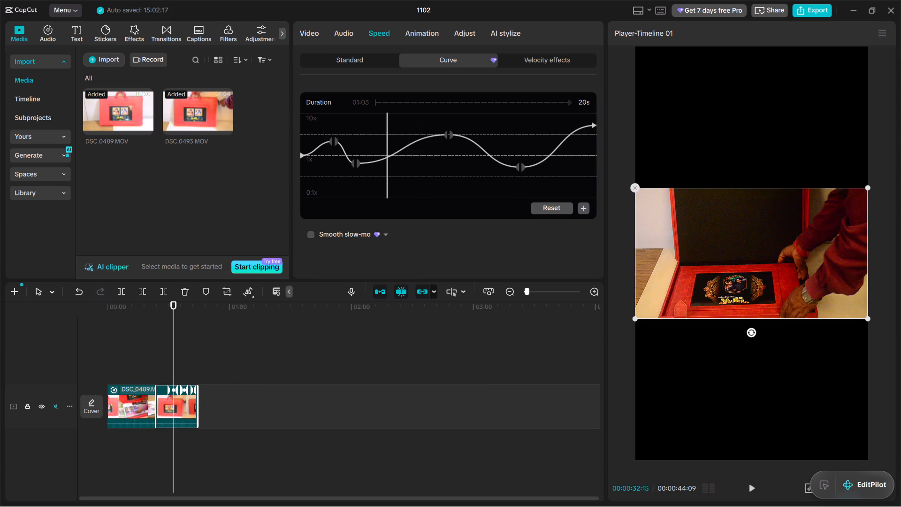
key("space")
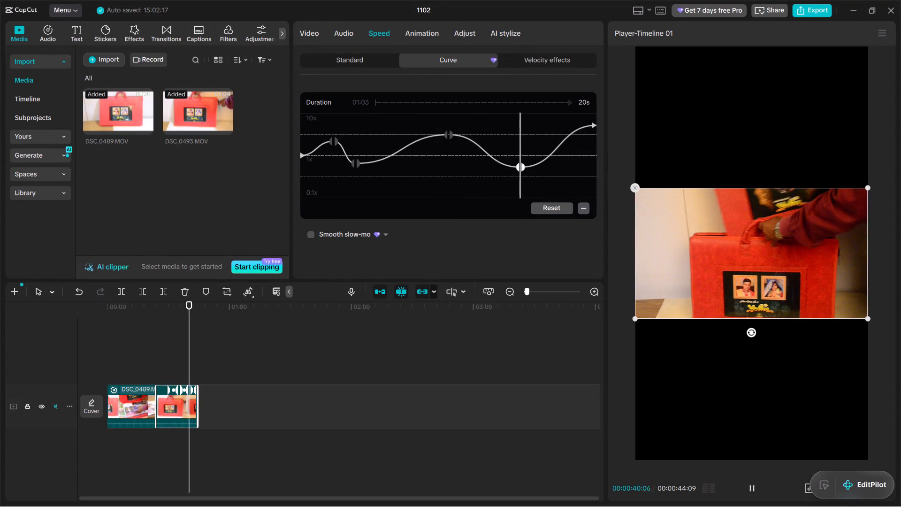
key("space")
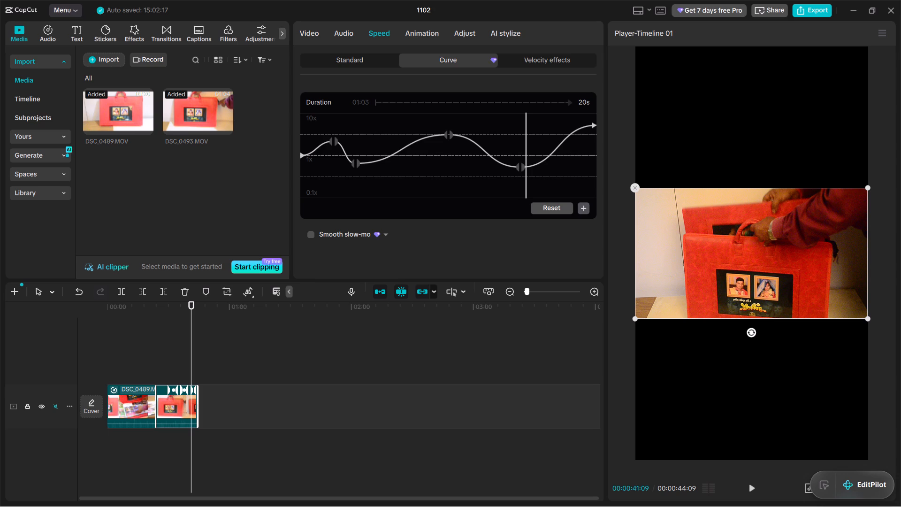
Move the last inner point of the DSC_0493.MOV curve slightly later, raise both its sides to about 1x, and play to the clip's end.
left_click_drag(519, 166, 528, 154)
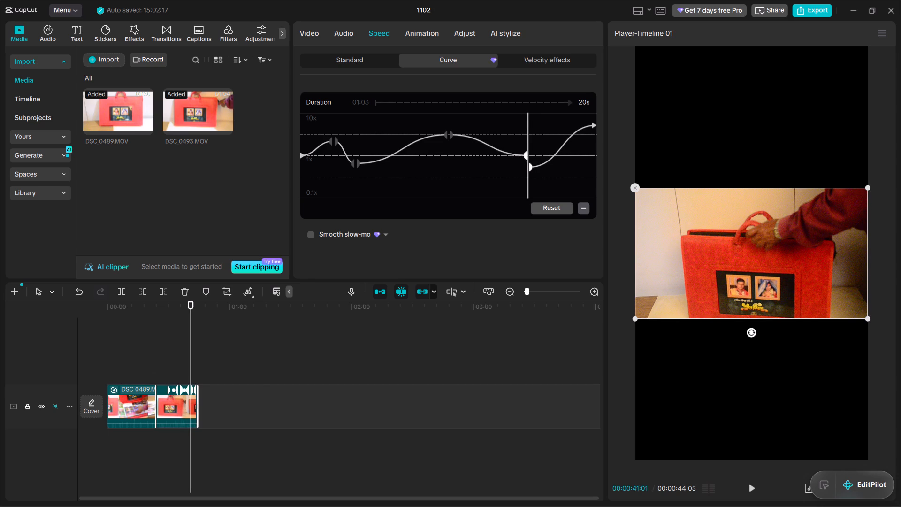
left_click_drag(530, 166, 530, 155)
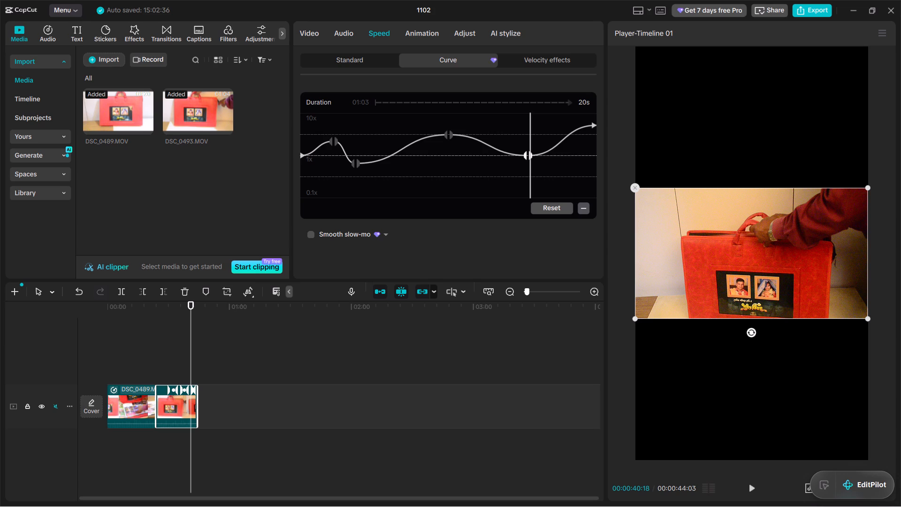
left_click(469, 168)
key("space")
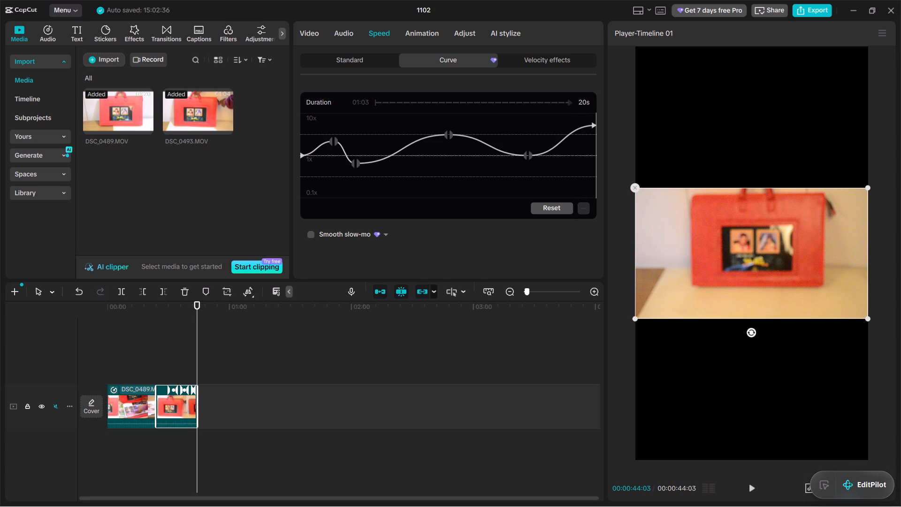
left_click(566, 251)
left_click(677, 368)
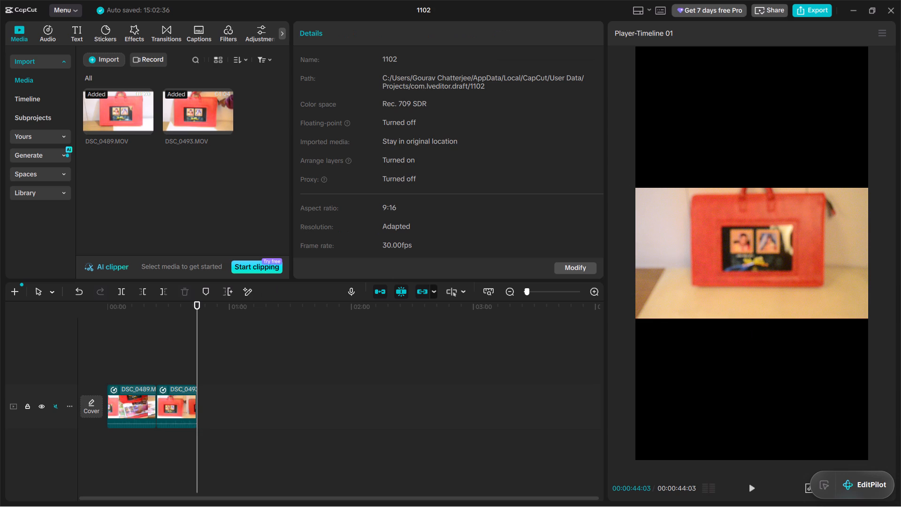
left_click(482, 455)
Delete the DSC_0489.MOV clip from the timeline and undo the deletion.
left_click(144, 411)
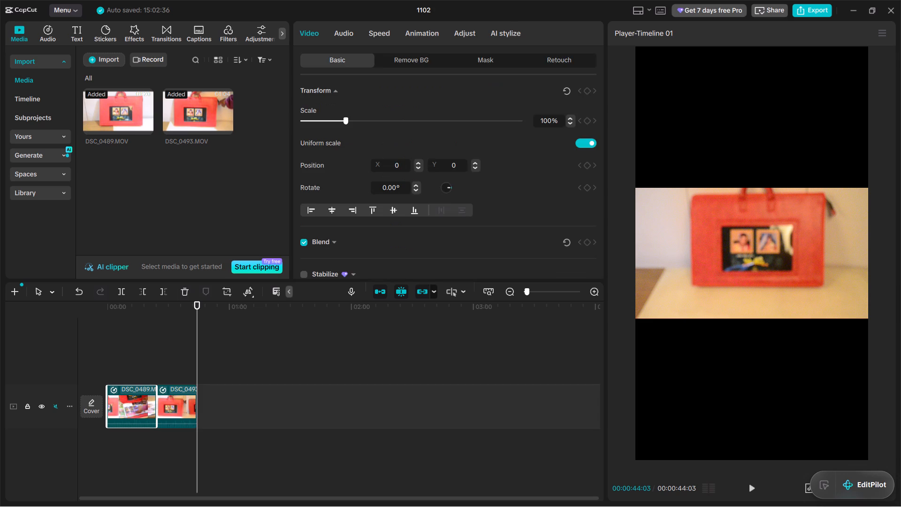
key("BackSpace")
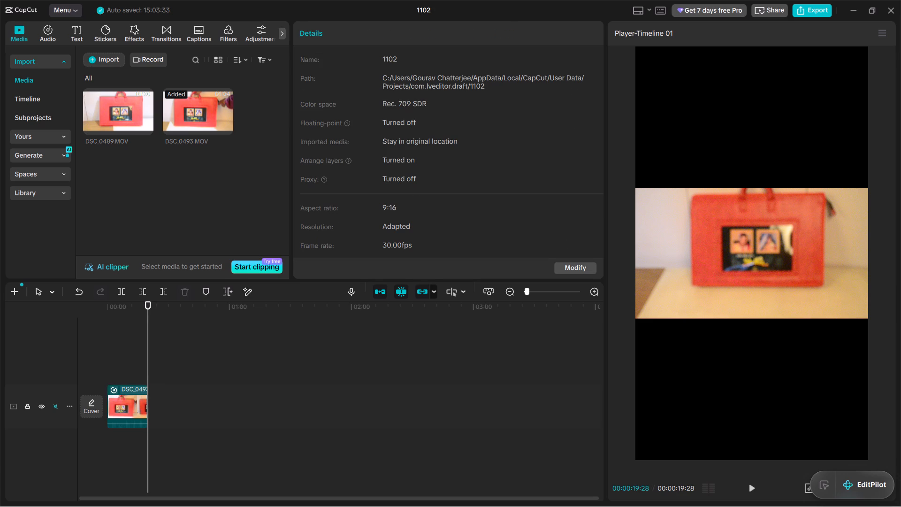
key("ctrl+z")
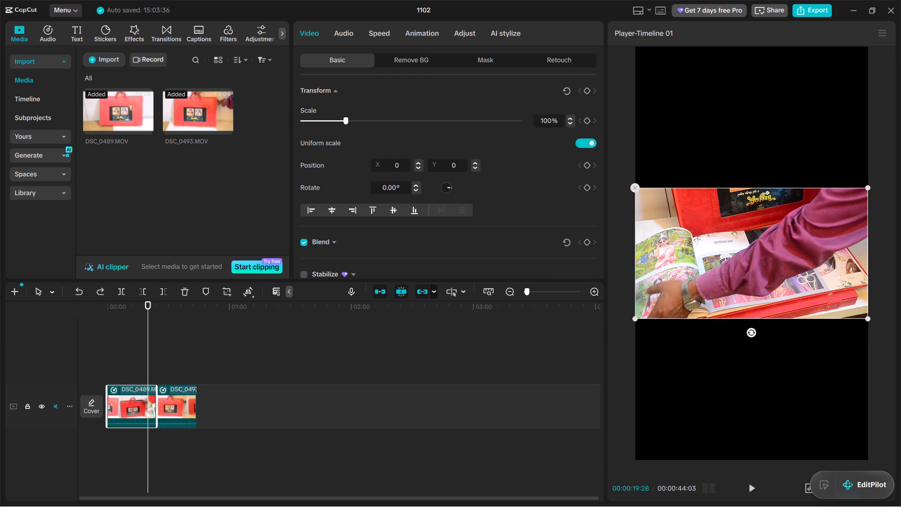